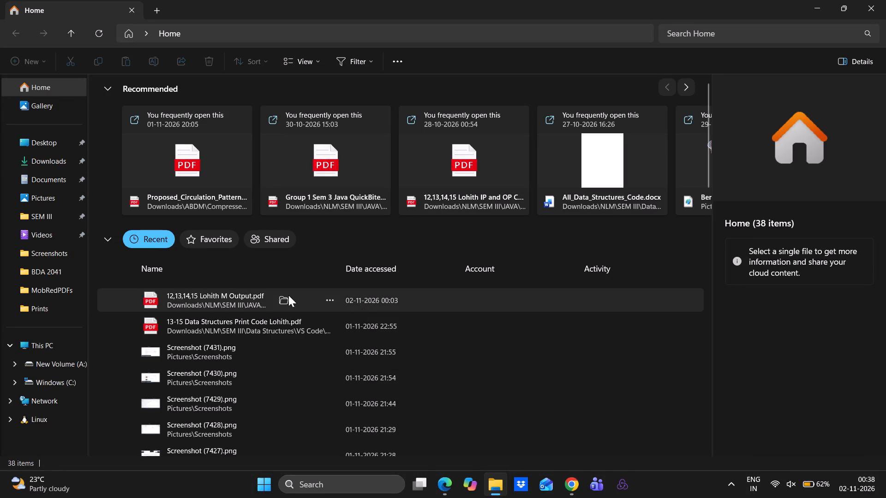
Open the SEM II folder located in the NLM folder under Downloads.
{"action": "left_click", "coordinate": [50, 164]}
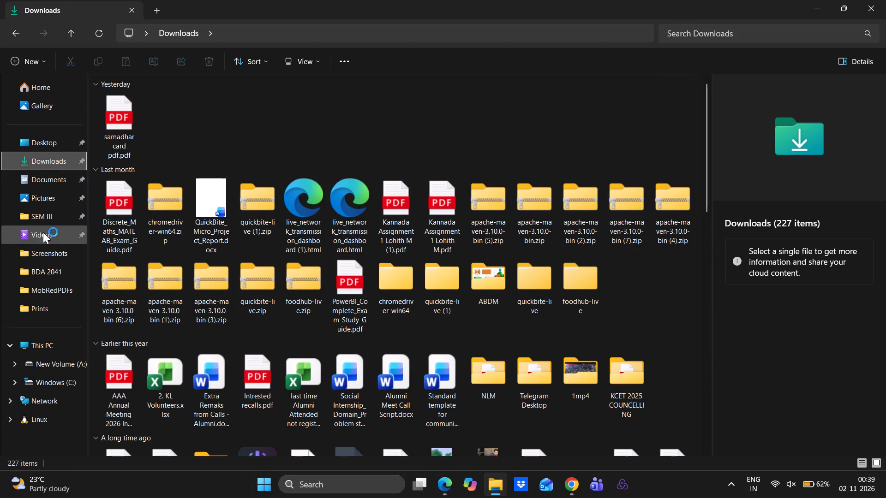
{"action": "left_click", "coordinate": [37, 214]}
{"action": "left_click", "coordinate": [77, 35]}
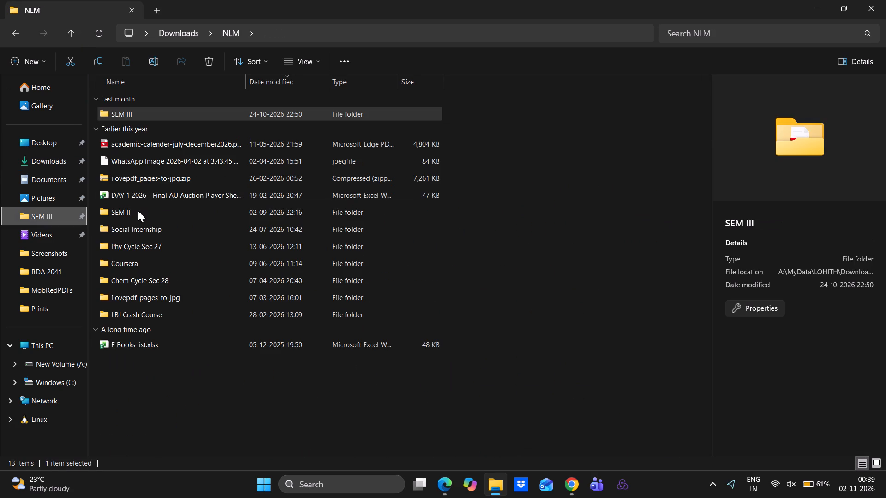
{"action": "double_click", "coordinate": [138, 210]}
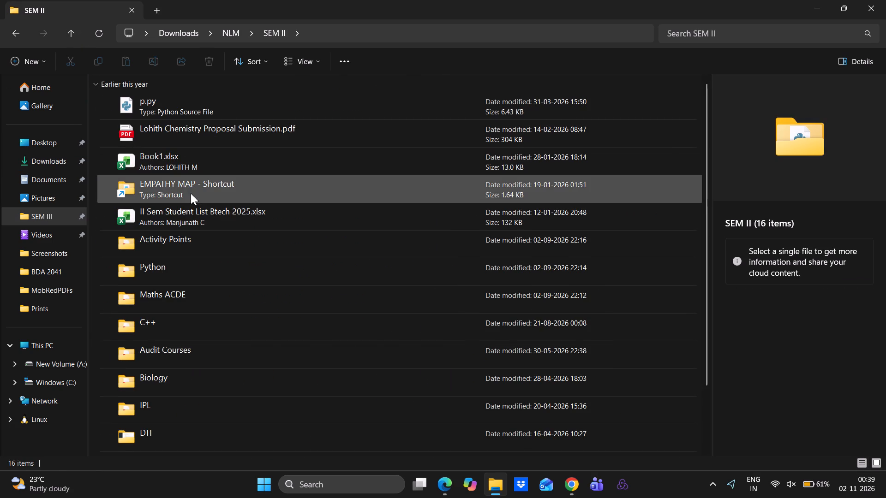
Look through the SEM II folder's contents and switch its listing to the Details layout.
{"action": "scroll", "coordinate": [176, 267], "scroll_direction": "down", "scroll_amount": 2}
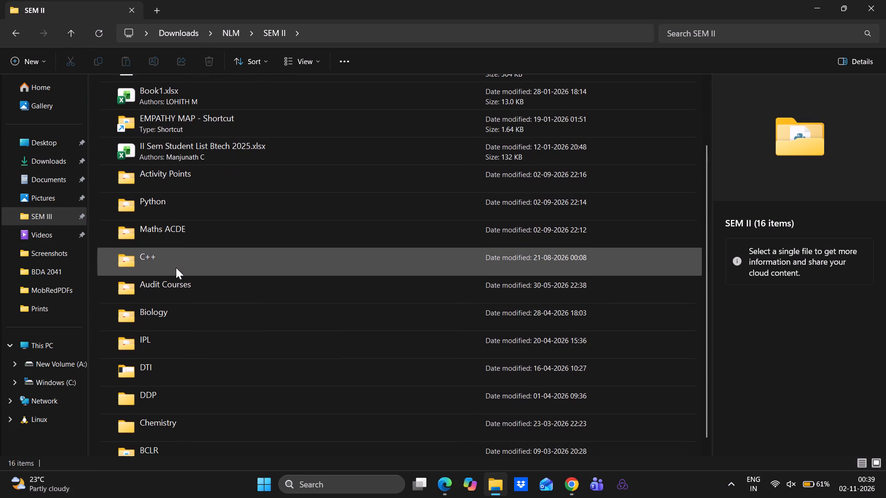
{"action": "scroll", "coordinate": [176, 267], "scroll_direction": "down", "scroll_amount": 19, "text": "ctrl"}
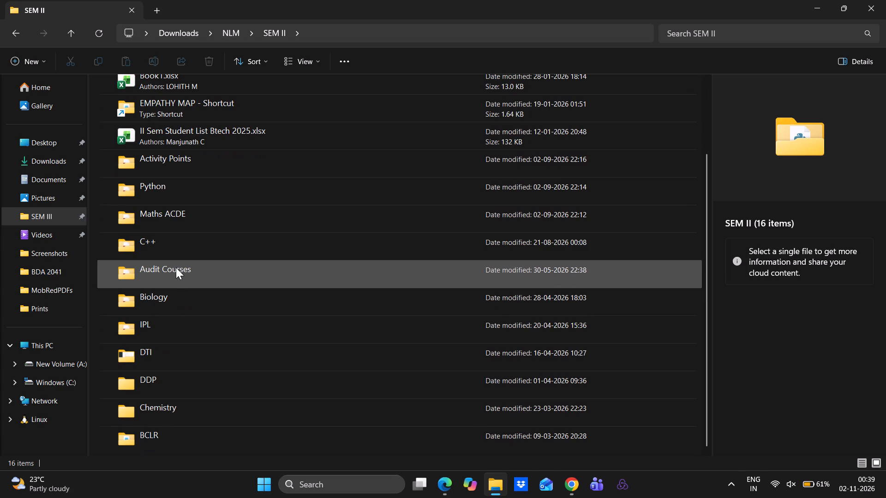
{"action": "scroll", "coordinate": [176, 267], "scroll_direction": "down", "scroll_amount": 4, "text": "ctrl"}
{"action": "scroll", "coordinate": [176, 267], "scroll_direction": "up", "scroll_amount": 5, "text": "ctrl"}
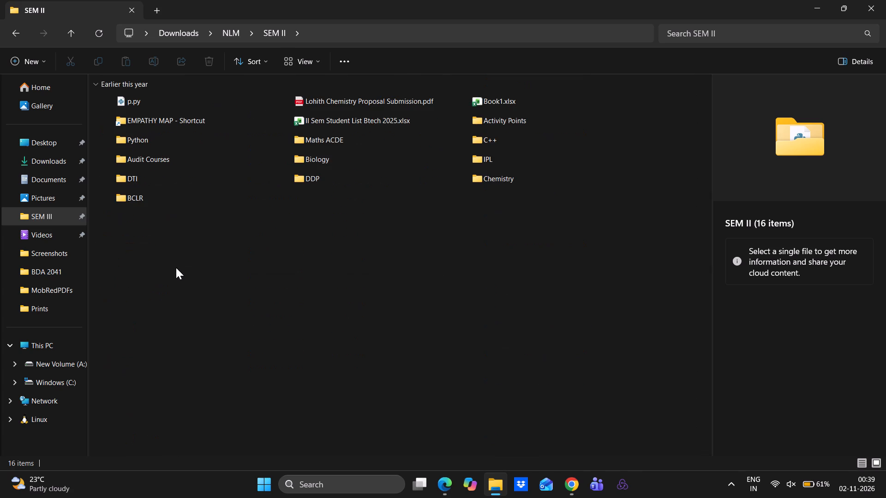
{"action": "scroll", "coordinate": [176, 267], "scroll_direction": "down", "scroll_amount": 4, "text": "ctrl"}
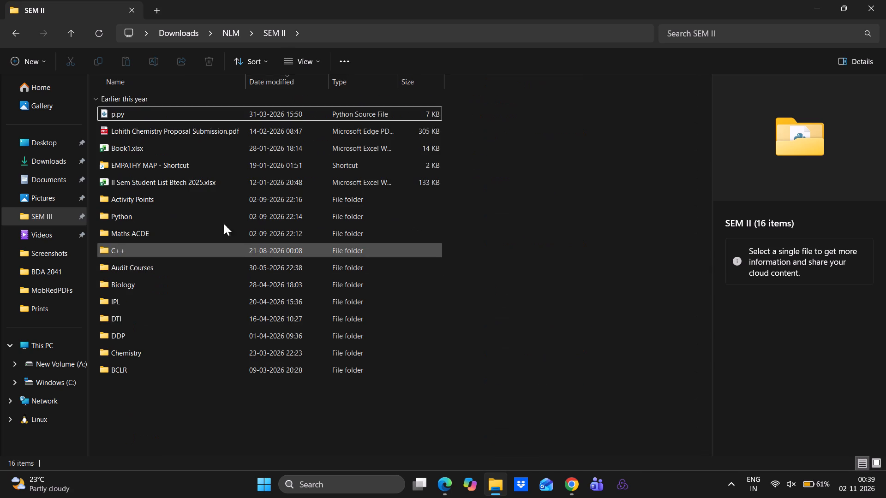
Open the Micro Project folder inside Maths ACDE.
{"action": "double_click", "coordinate": [163, 239]}
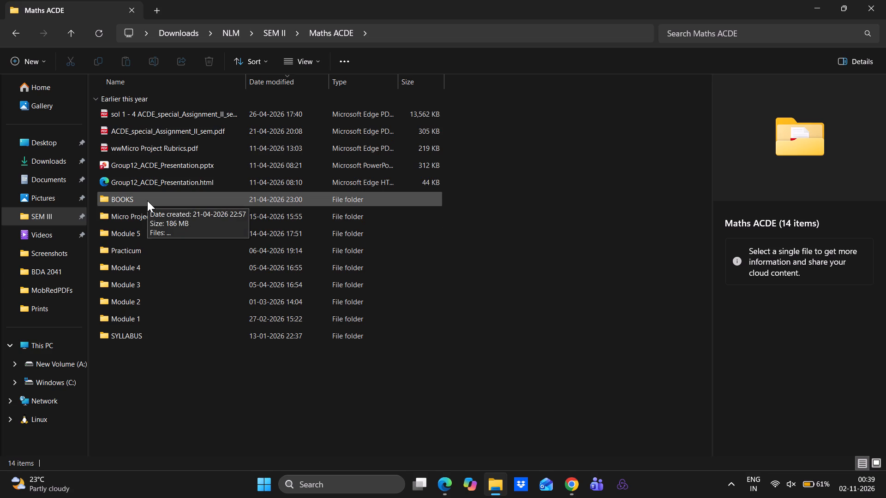
{"action": "double_click", "coordinate": [135, 220]}
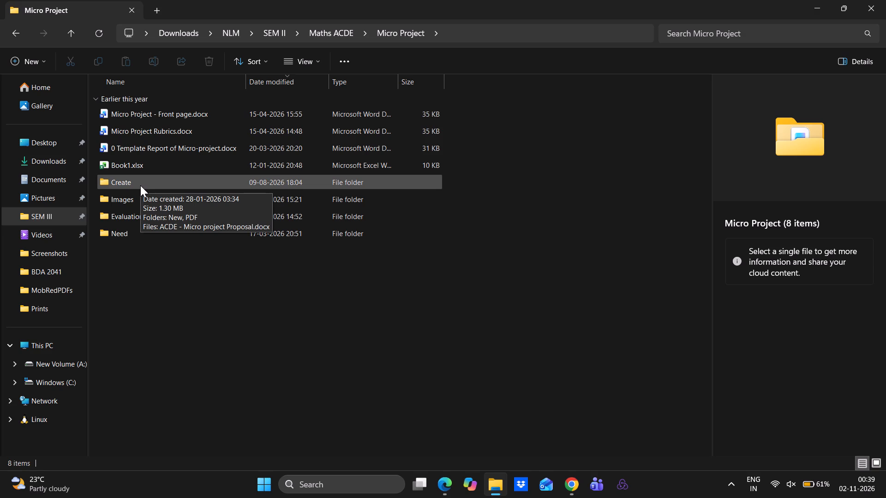
Check the Create folder's New and AlliNew subfolders for the report files, and return to the Micro Project folder.
{"action": "double_click", "coordinate": [140, 185]}
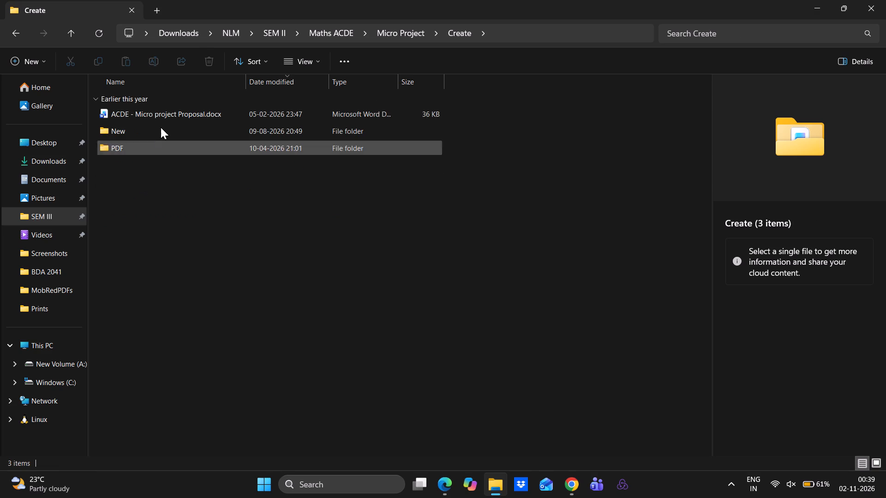
{"action": "double_click", "coordinate": [156, 130]}
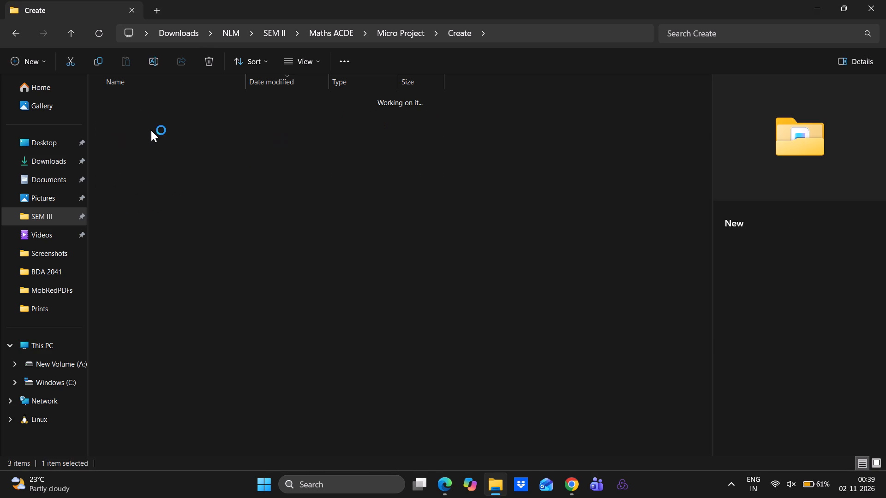
{"action": "double_click", "coordinate": [135, 153]}
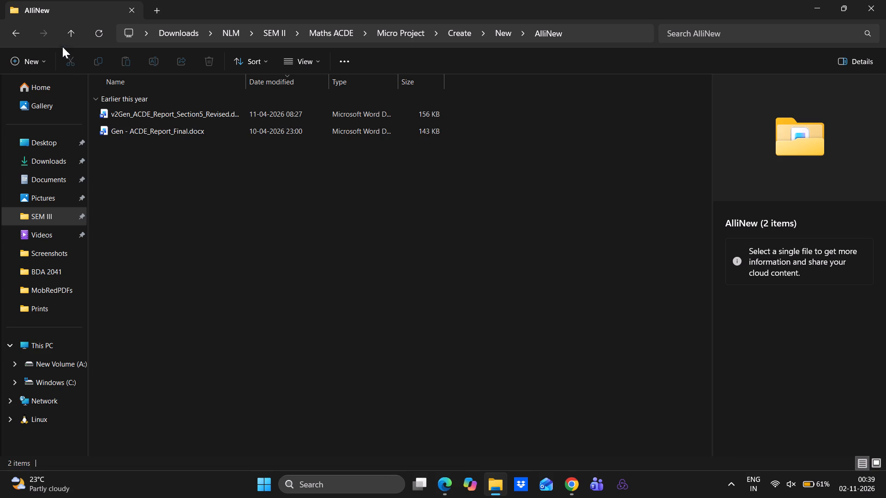
{"action": "double_click", "coordinate": [69, 37]}
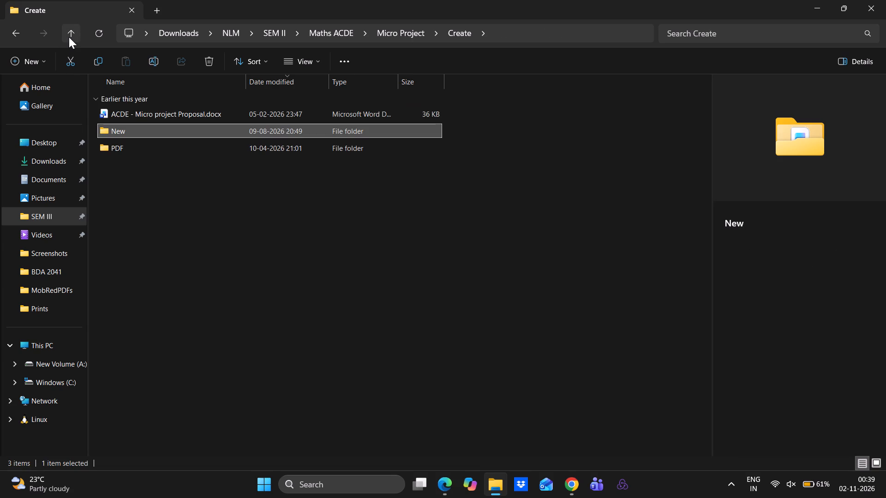
{"action": "left_click", "coordinate": [69, 37]}
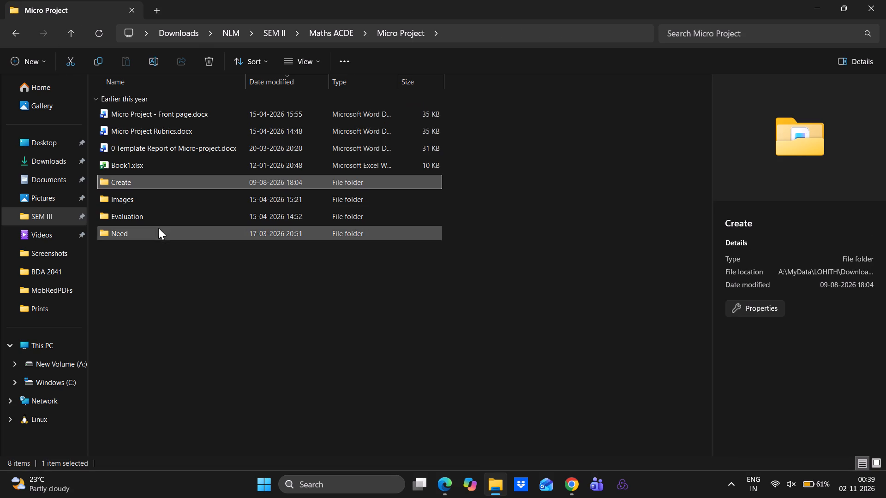
Open the PROPER 2 PAGE Micro Project Rubrics document from the Evaluation folder in Word.
{"action": "double_click", "coordinate": [139, 210]}
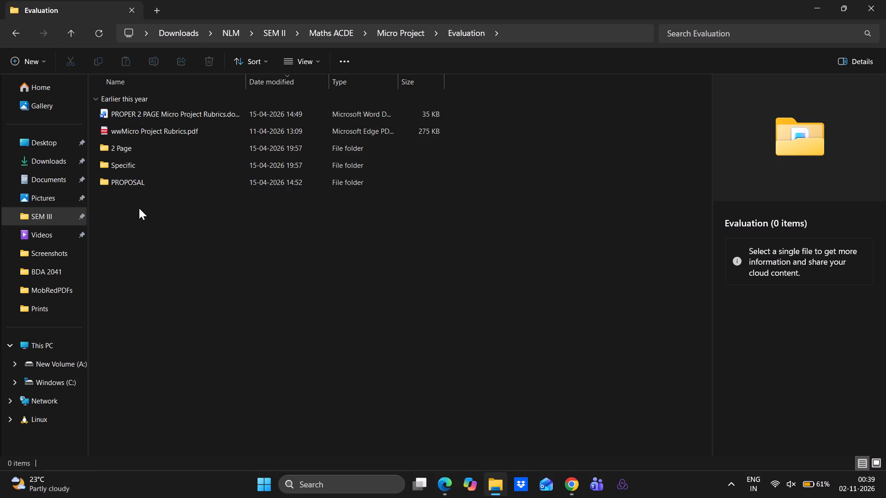
{"action": "double_click", "coordinate": [168, 114]}
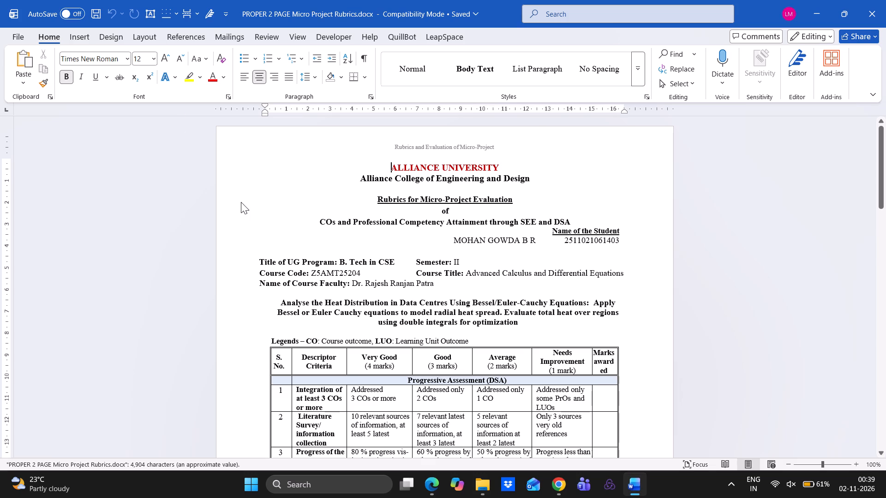
Skim the rubrics document down to the final evaluation marks table, and return to the heading on page 1.
{"action": "scroll", "coordinate": [266, 227], "scroll_direction": "down", "scroll_amount": 6}
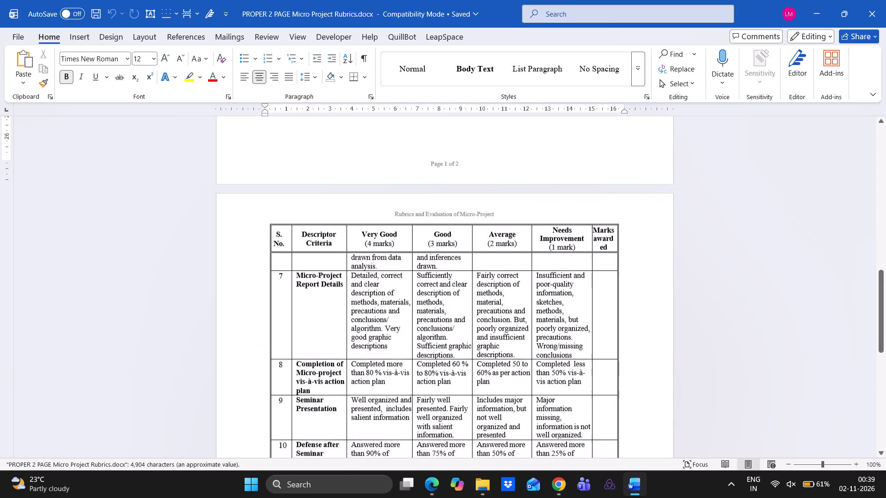
{"action": "scroll", "coordinate": [266, 227], "scroll_direction": "down", "scroll_amount": 3}
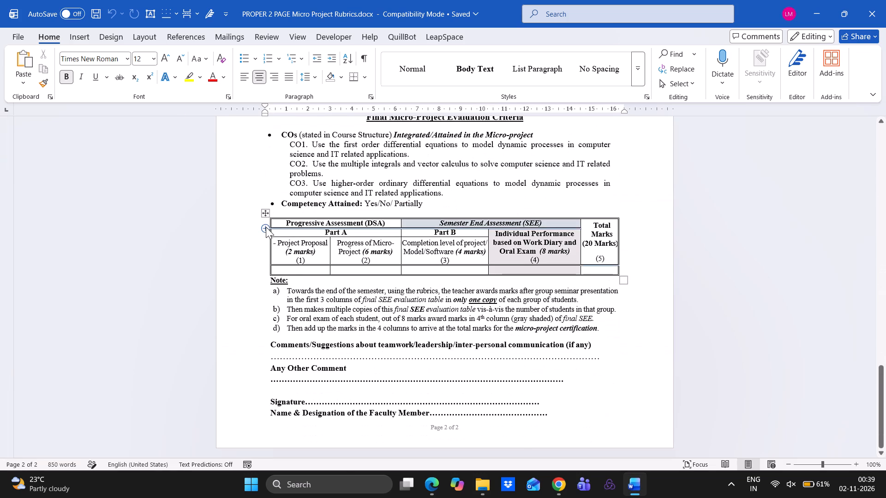
{"action": "left_click", "coordinate": [254, 243]}
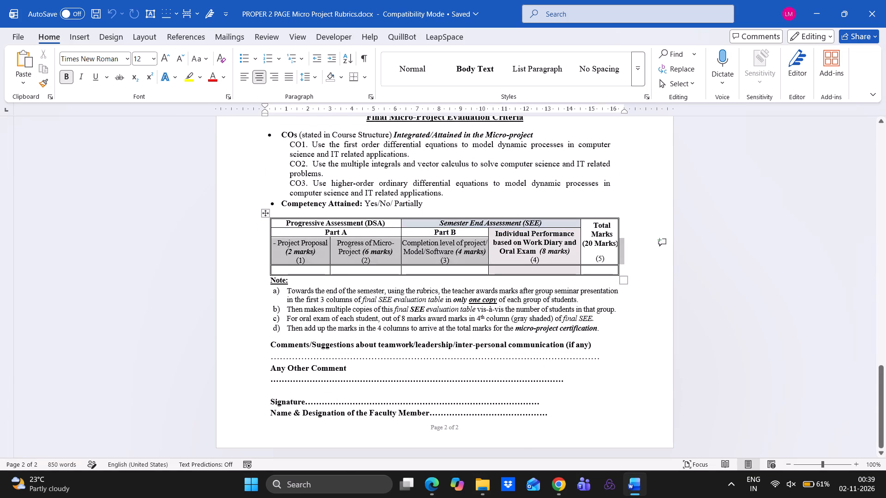
{"action": "left_click", "coordinate": [236, 216]}
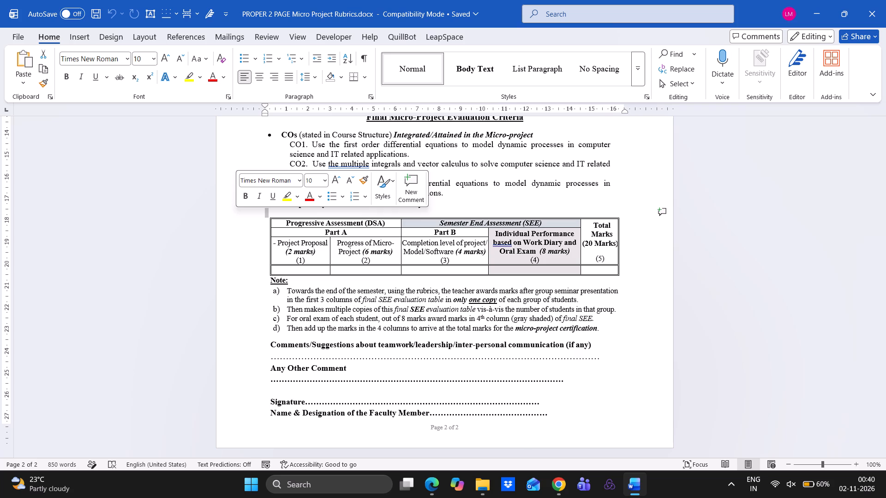
{"action": "scroll", "coordinate": [239, 259], "scroll_direction": "up", "scroll_amount": 8}
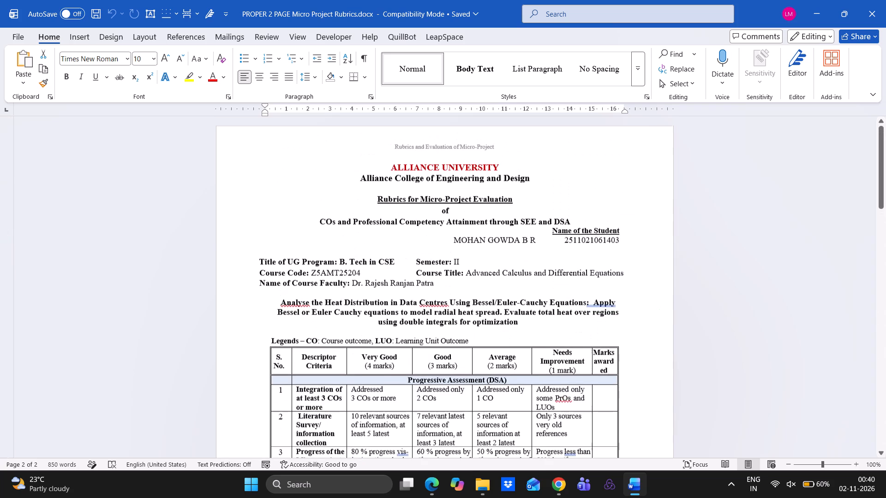
{"action": "left_click", "coordinate": [257, 193]}
{"action": "left_click", "coordinate": [163, 181]}
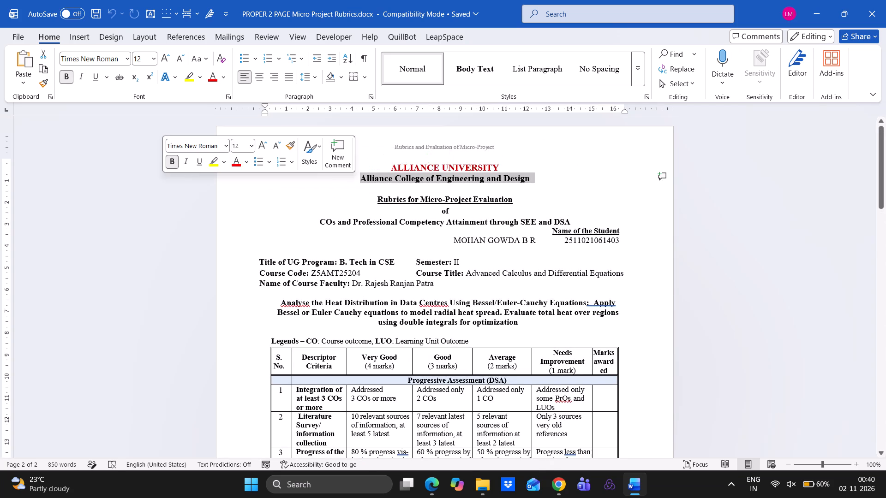
{"action": "left_click", "coordinate": [163, 181]}
{"action": "left_click", "coordinate": [138, 209]}
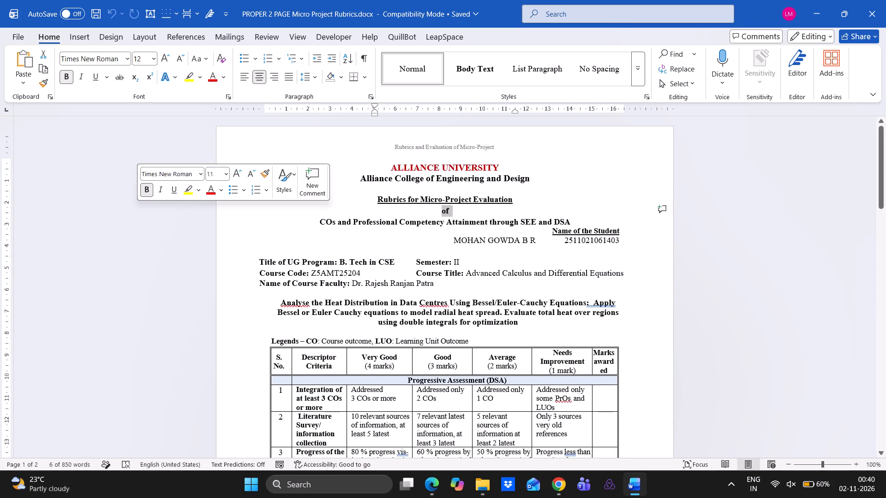
{"action": "left_click", "coordinate": [730, 147]}
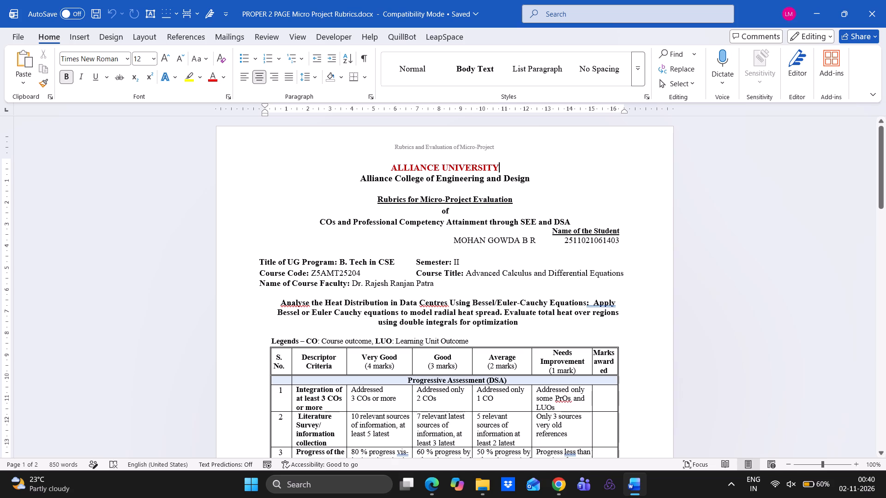
Read through the rubric table's Progressive Assessment (DSA) and Semester End Assessment (SEE) criteria across both pages.
{"action": "scroll", "coordinate": [416, 283], "scroll_direction": "down", "scroll_amount": 2}
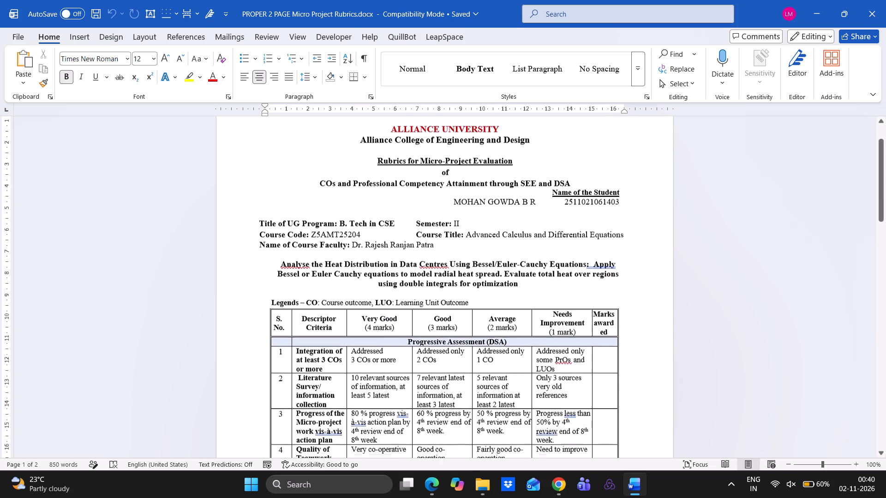
{"action": "scroll", "coordinate": [416, 283], "scroll_direction": "down", "scroll_amount": 2}
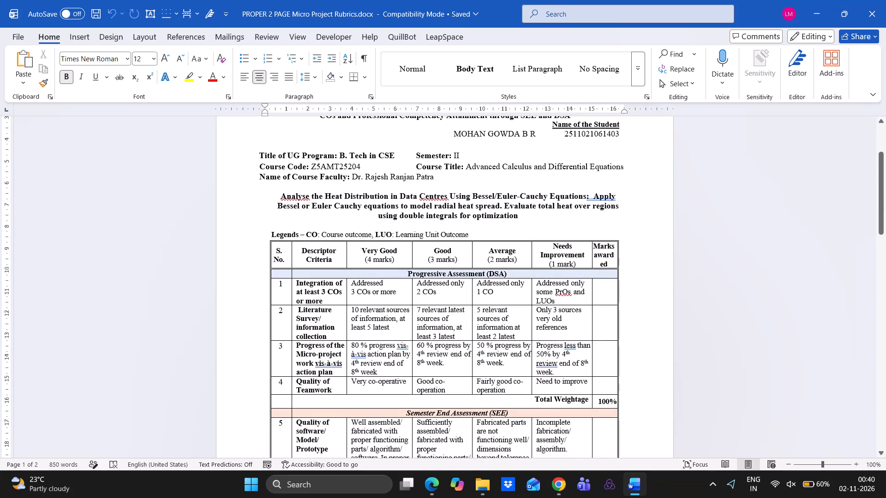
{"action": "scroll", "coordinate": [541, 205], "scroll_direction": "down", "scroll_amount": 1}
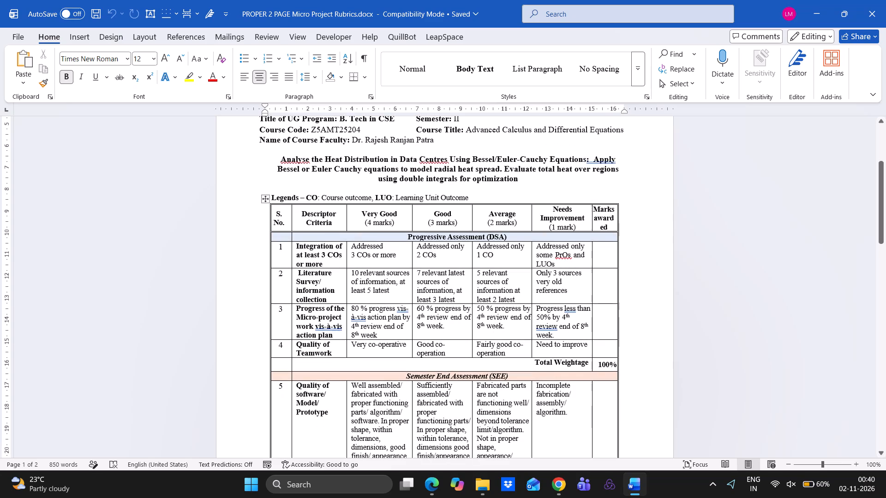
{"action": "scroll", "coordinate": [541, 205], "scroll_direction": "down", "scroll_amount": 1}
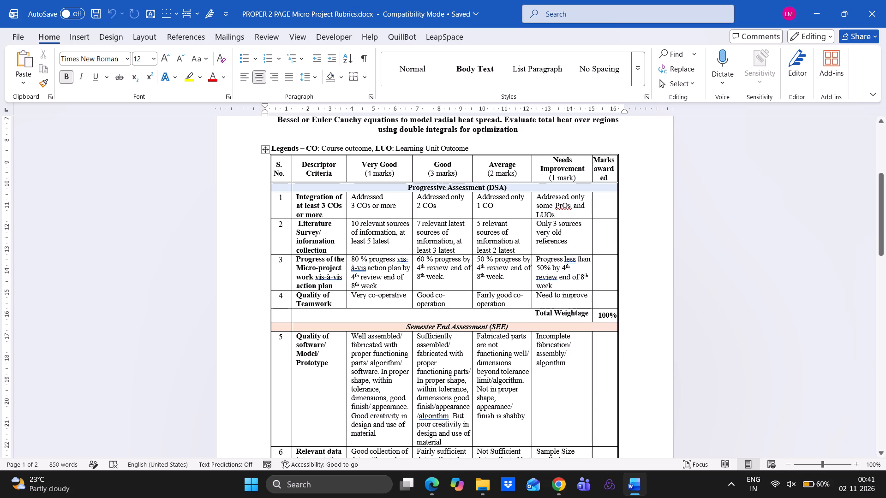
{"action": "scroll", "coordinate": [575, 296], "scroll_direction": "down", "scroll_amount": 1}
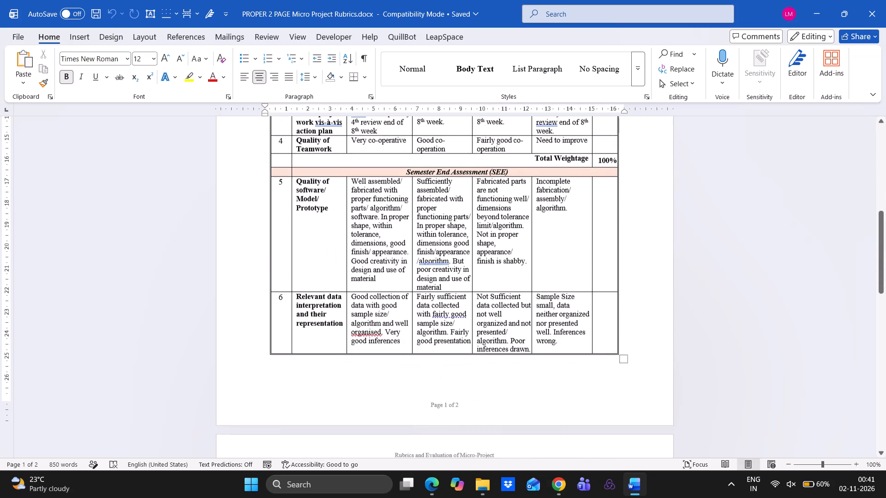
{"action": "scroll", "coordinate": [575, 296], "scroll_direction": "down", "scroll_amount": 1}
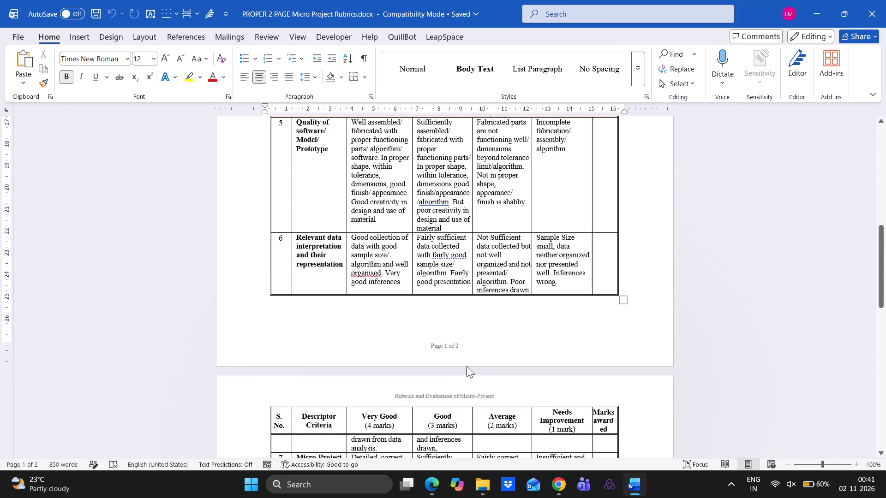
{"action": "scroll", "coordinate": [463, 367], "scroll_direction": "up", "scroll_amount": 1}
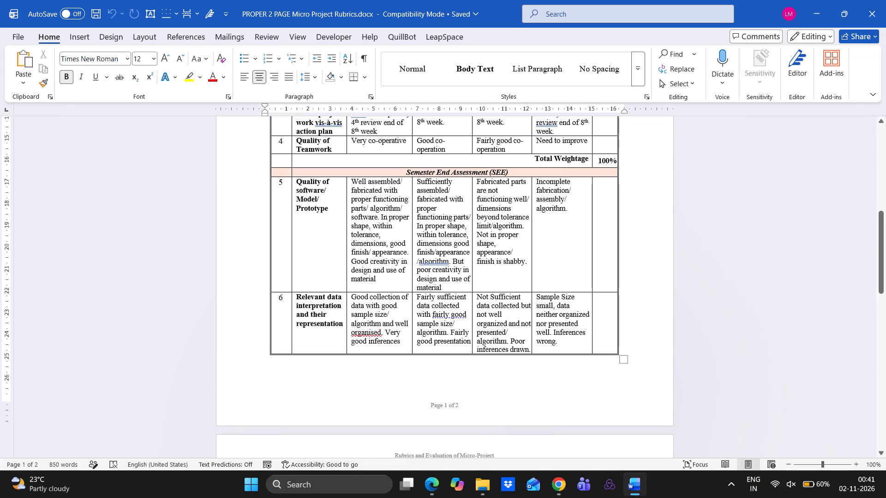
{"action": "scroll", "coordinate": [581, 325], "scroll_direction": "down", "scroll_amount": 6}
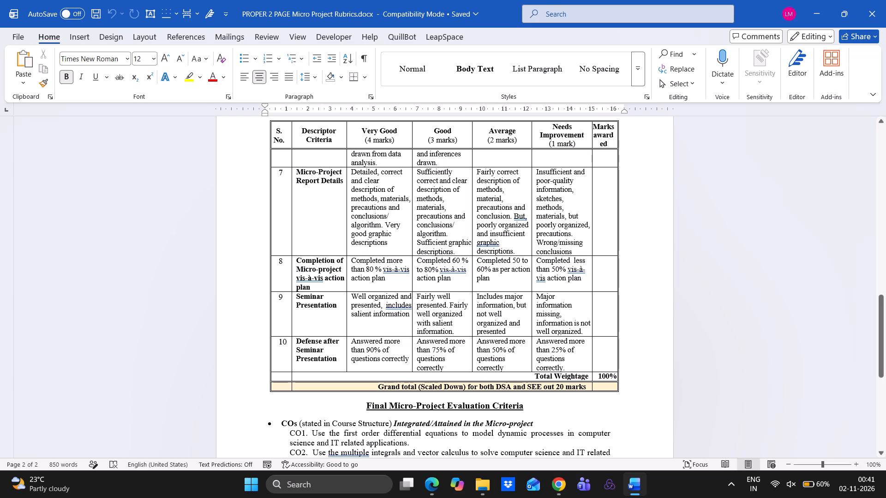
{"action": "scroll", "coordinate": [612, 215], "scroll_direction": "up", "scroll_amount": 2}
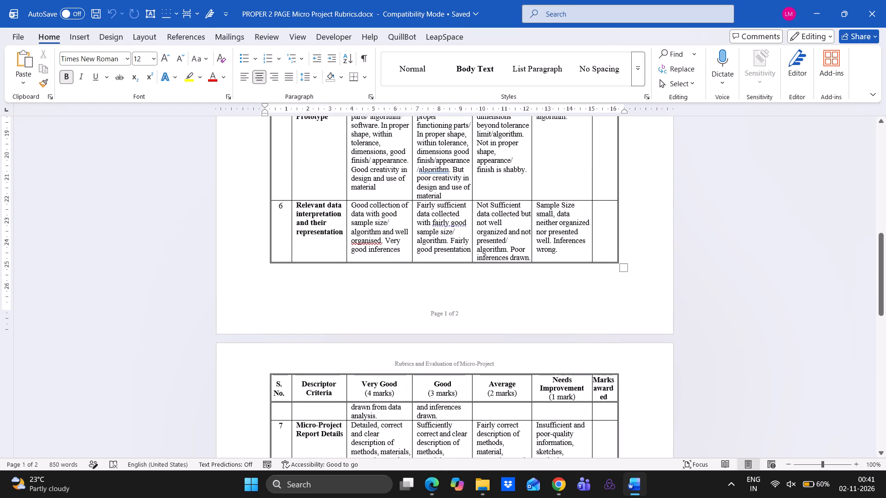
{"action": "scroll", "coordinate": [612, 215], "scroll_direction": "down", "scroll_amount": 2}
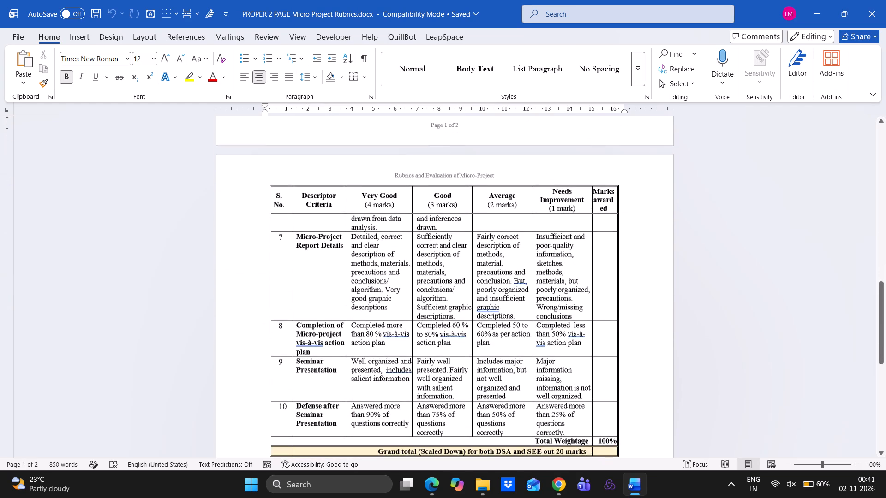
{"action": "scroll", "coordinate": [612, 215], "scroll_direction": "down", "scroll_amount": 1}
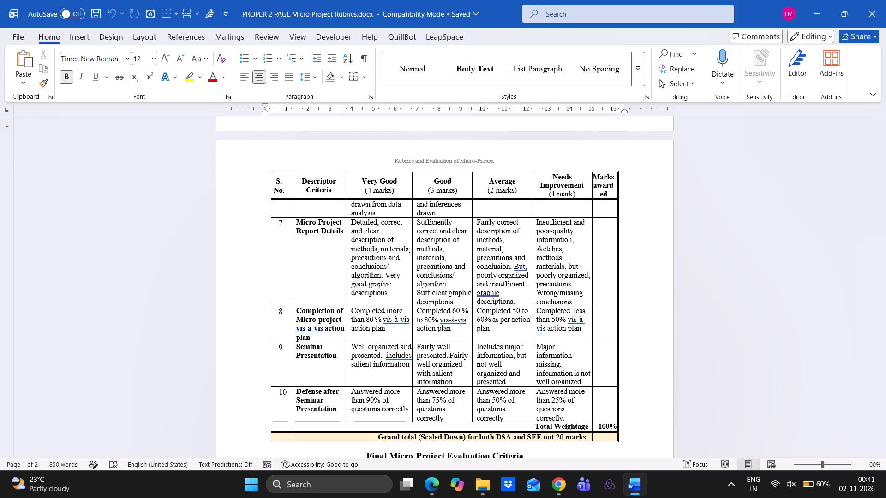
Read the rest of the rubrics document on page 2, from criterion 7 through the final evaluation criteria, notes and signature lines.
{"action": "scroll", "coordinate": [612, 215], "scroll_direction": "down", "scroll_amount": 1}
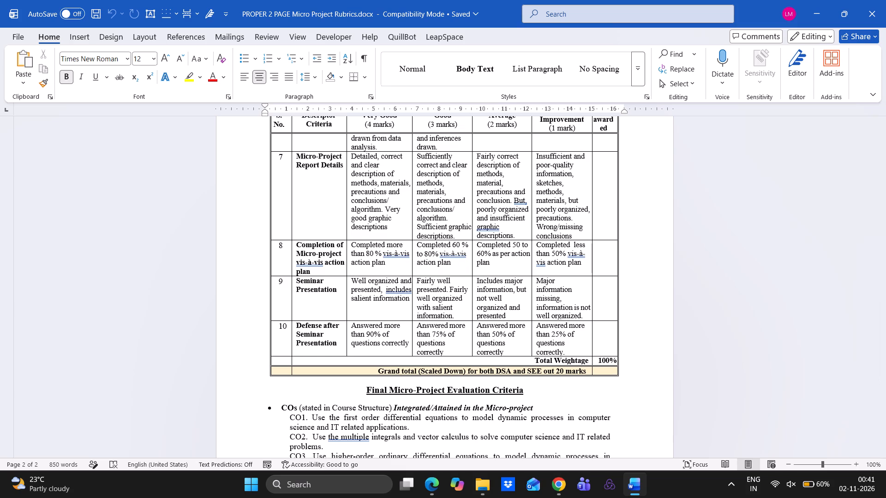
{"action": "scroll", "coordinate": [612, 215], "scroll_direction": "down", "scroll_amount": 2}
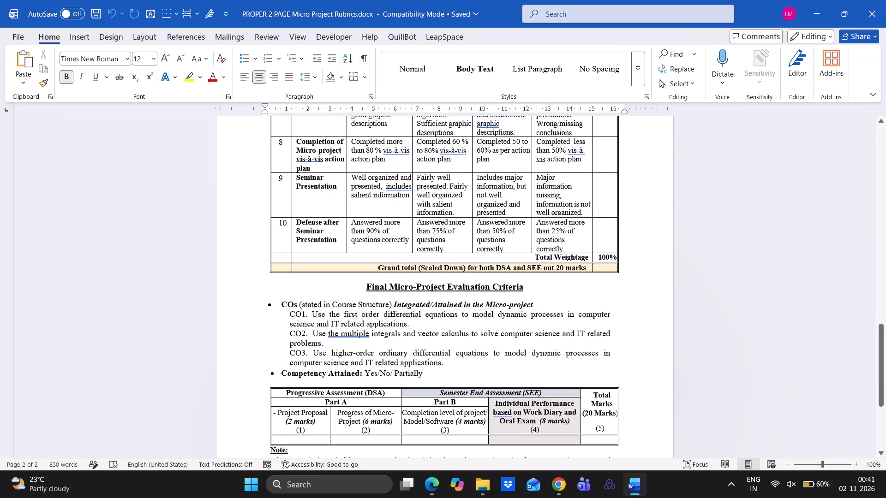
{"action": "scroll", "coordinate": [656, 281], "scroll_direction": "down", "scroll_amount": 1}
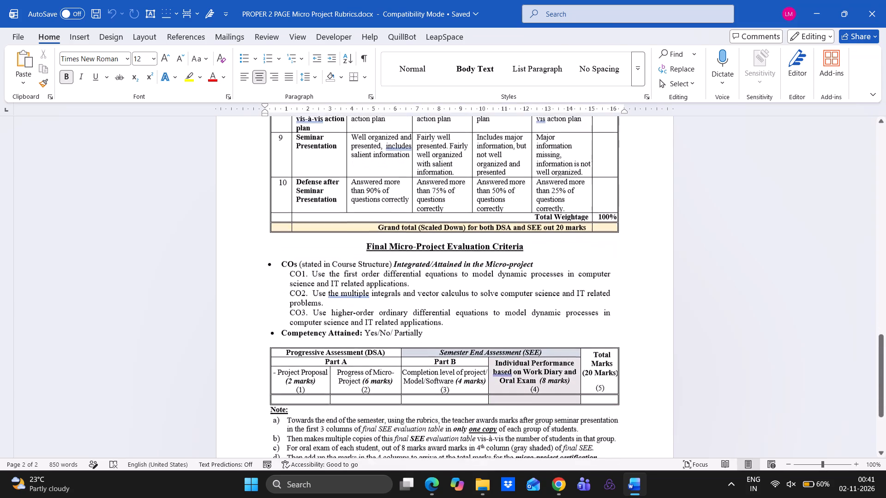
{"action": "scroll", "coordinate": [656, 281], "scroll_direction": "down", "scroll_amount": 1}
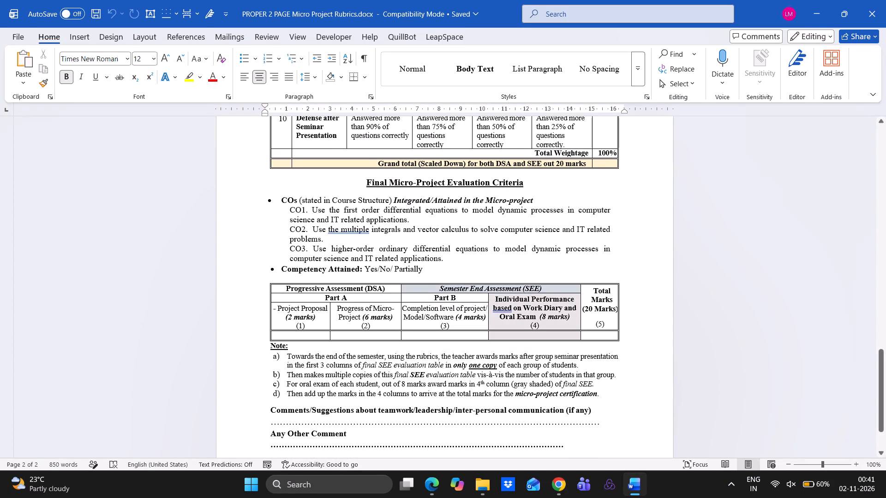
{"action": "scroll", "coordinate": [248, 230], "scroll_direction": "down", "scroll_amount": 2}
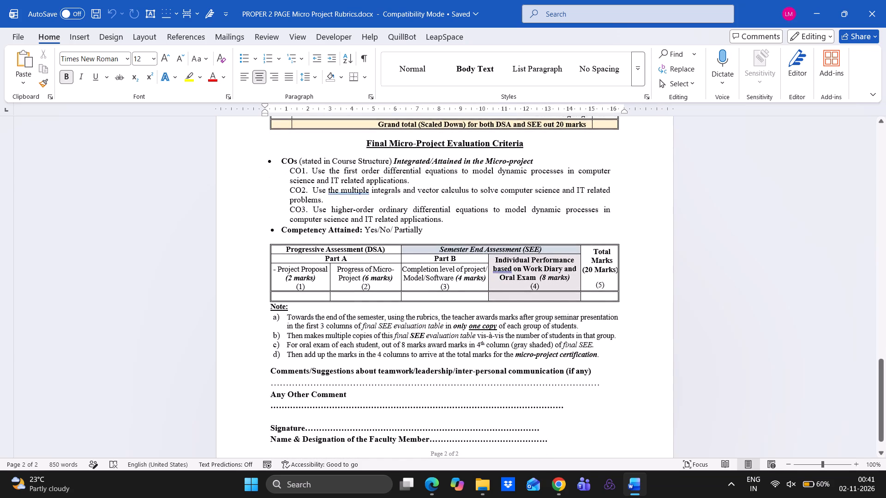
{"action": "scroll", "coordinate": [248, 230], "scroll_direction": "down", "scroll_amount": 2}
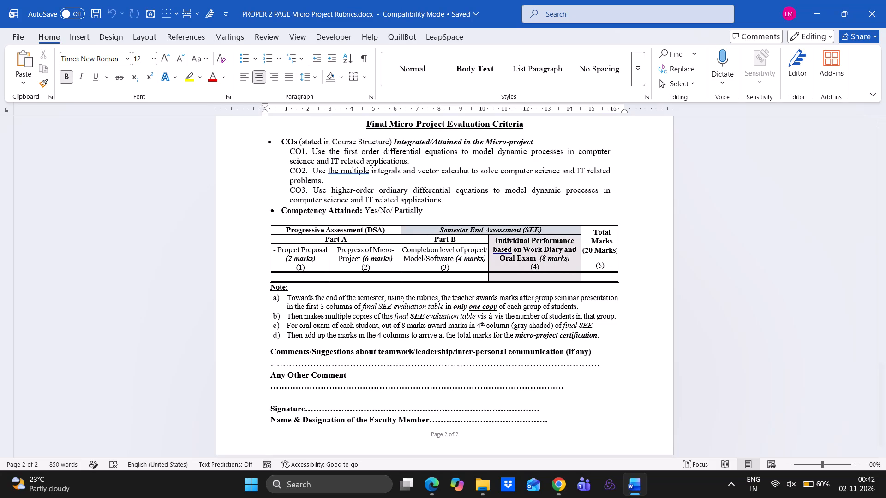
{"action": "scroll", "coordinate": [248, 230], "scroll_direction": "down", "scroll_amount": 2}
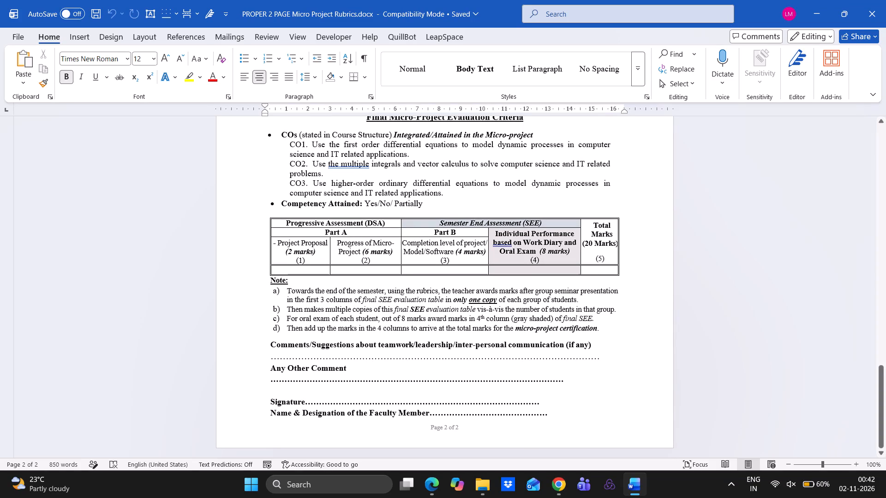
{"action": "scroll", "coordinate": [248, 230], "scroll_direction": "down", "scroll_amount": 1}
Examine notes c and d below the final evaluation table, highlighting the text about the oral exam marks and the total marks.
{"action": "left_click_drag", "start_coordinate": [389, 342], "coordinate": [426, 330]}
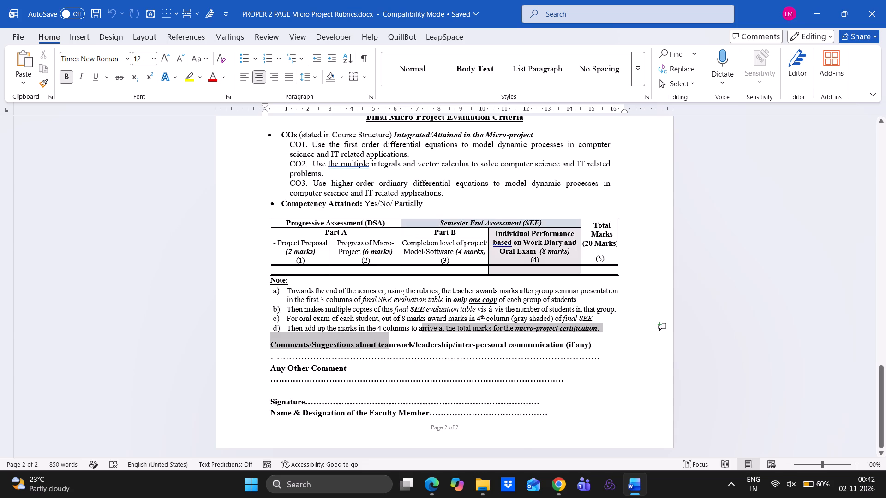
{"action": "left_click_drag", "start_coordinate": [426, 330], "coordinate": [428, 329]}
{"action": "left_click", "coordinate": [403, 318]}
{"action": "left_click_drag", "start_coordinate": [403, 318], "coordinate": [433, 317]}
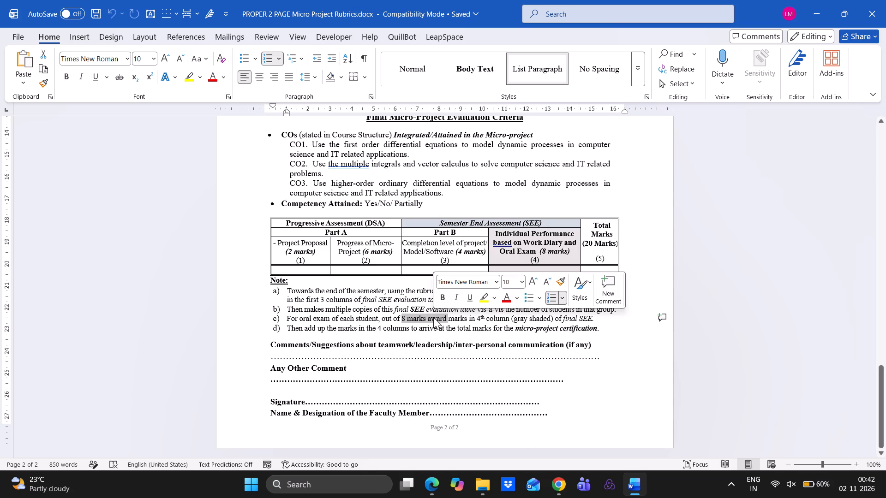
{"action": "left_click", "coordinate": [400, 328]}
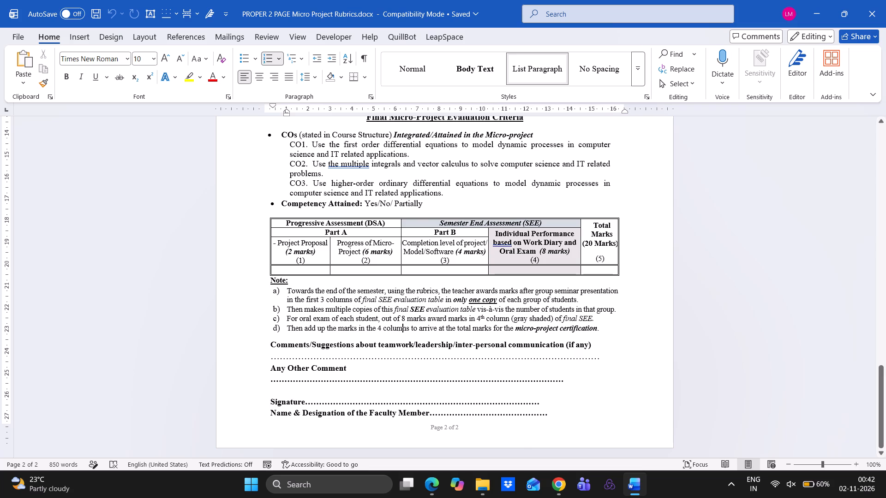
{"action": "scroll", "coordinate": [400, 328], "scroll_direction": "down", "scroll_amount": 1}
{"action": "left_click", "coordinate": [246, 315]}
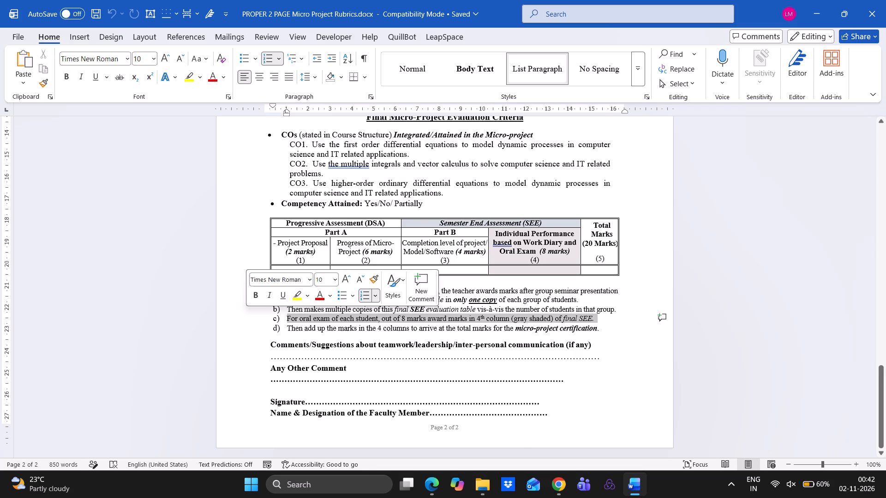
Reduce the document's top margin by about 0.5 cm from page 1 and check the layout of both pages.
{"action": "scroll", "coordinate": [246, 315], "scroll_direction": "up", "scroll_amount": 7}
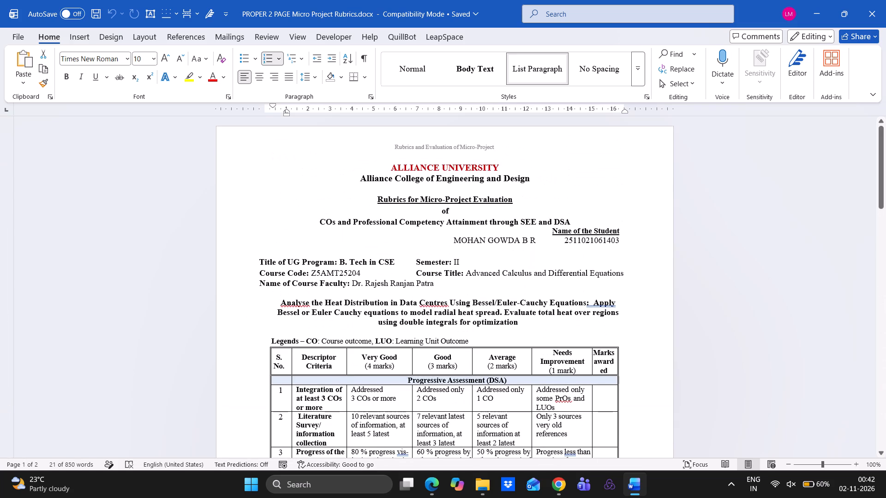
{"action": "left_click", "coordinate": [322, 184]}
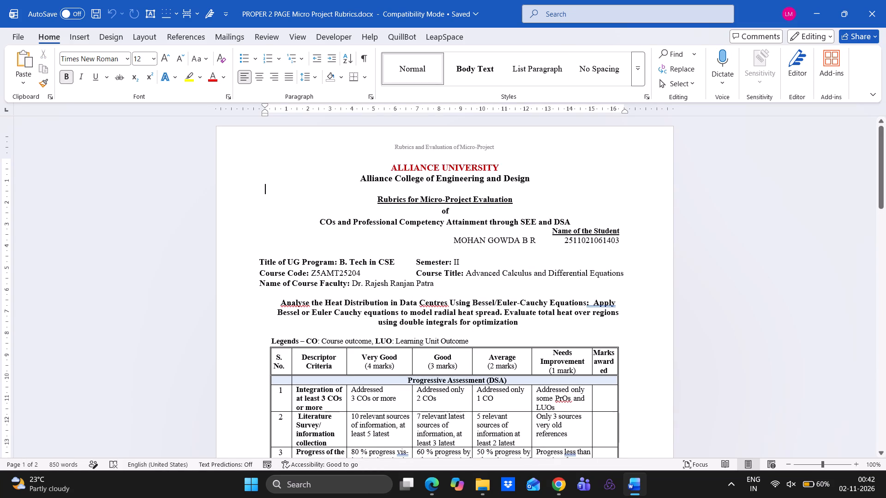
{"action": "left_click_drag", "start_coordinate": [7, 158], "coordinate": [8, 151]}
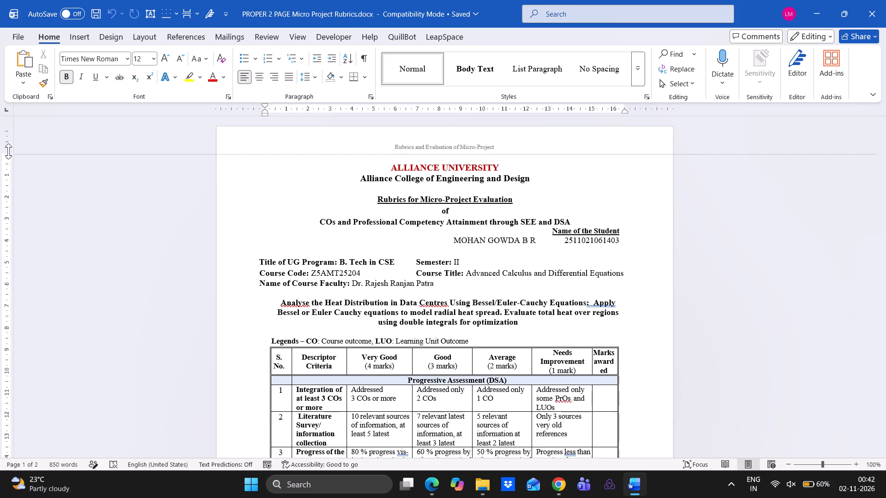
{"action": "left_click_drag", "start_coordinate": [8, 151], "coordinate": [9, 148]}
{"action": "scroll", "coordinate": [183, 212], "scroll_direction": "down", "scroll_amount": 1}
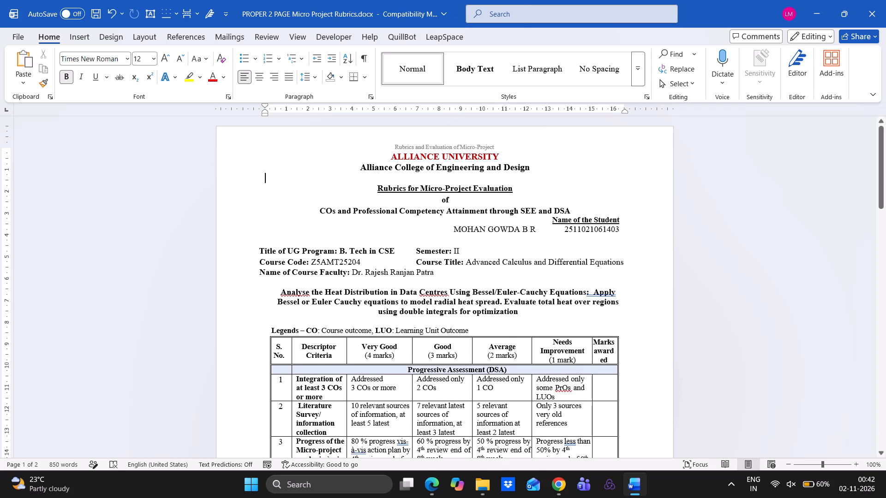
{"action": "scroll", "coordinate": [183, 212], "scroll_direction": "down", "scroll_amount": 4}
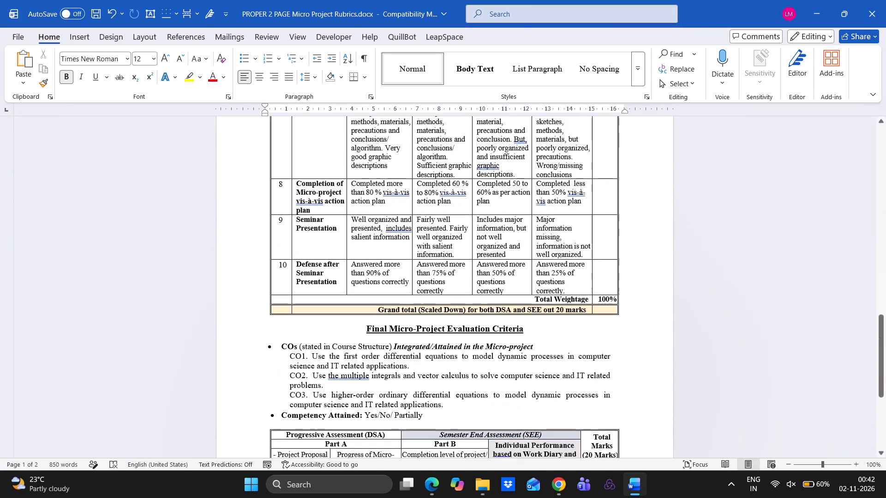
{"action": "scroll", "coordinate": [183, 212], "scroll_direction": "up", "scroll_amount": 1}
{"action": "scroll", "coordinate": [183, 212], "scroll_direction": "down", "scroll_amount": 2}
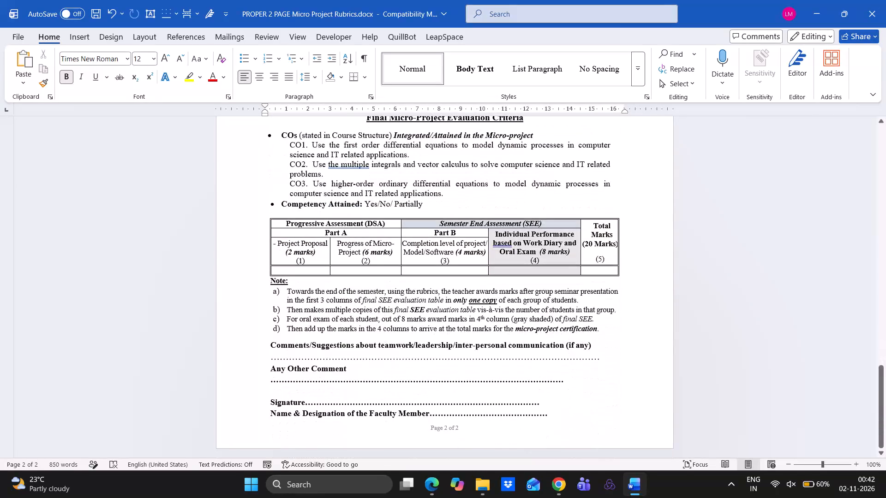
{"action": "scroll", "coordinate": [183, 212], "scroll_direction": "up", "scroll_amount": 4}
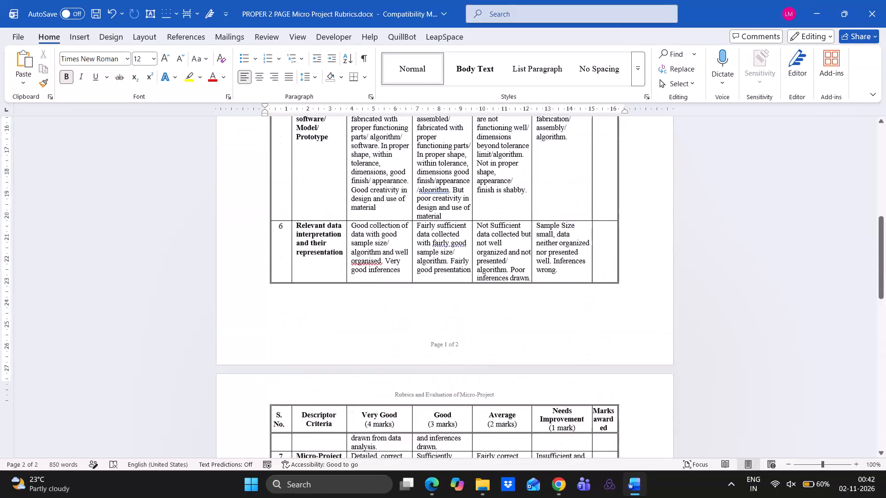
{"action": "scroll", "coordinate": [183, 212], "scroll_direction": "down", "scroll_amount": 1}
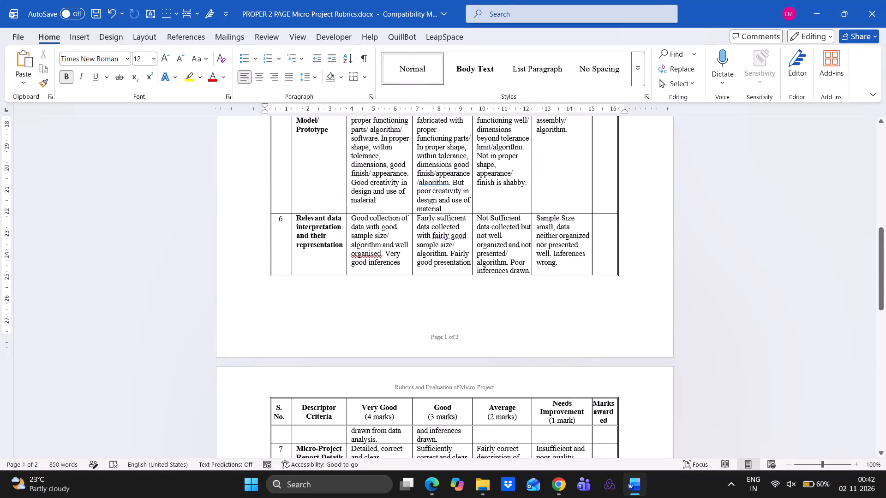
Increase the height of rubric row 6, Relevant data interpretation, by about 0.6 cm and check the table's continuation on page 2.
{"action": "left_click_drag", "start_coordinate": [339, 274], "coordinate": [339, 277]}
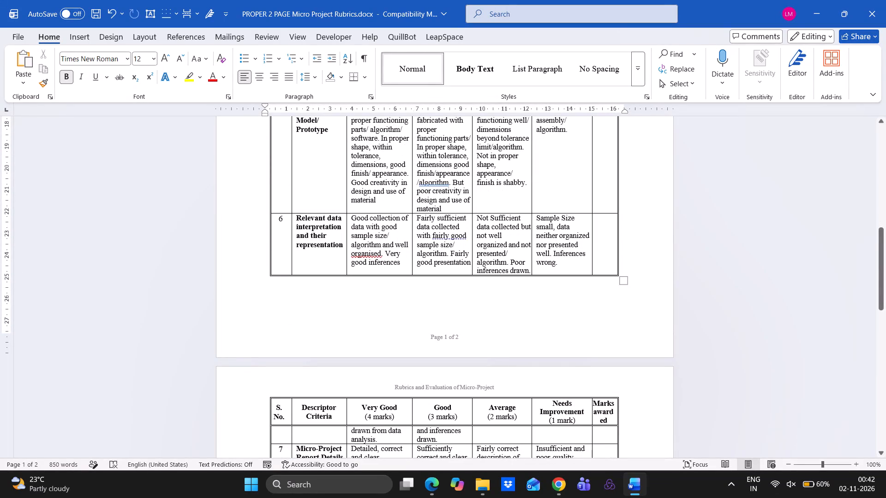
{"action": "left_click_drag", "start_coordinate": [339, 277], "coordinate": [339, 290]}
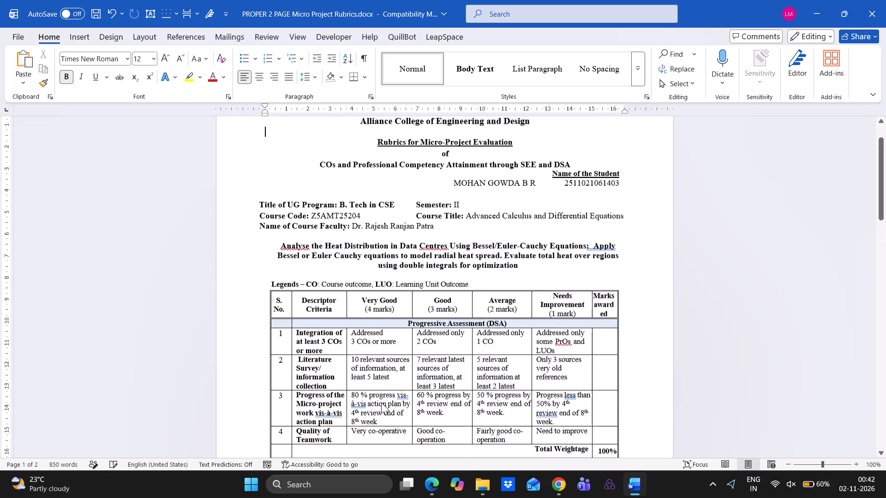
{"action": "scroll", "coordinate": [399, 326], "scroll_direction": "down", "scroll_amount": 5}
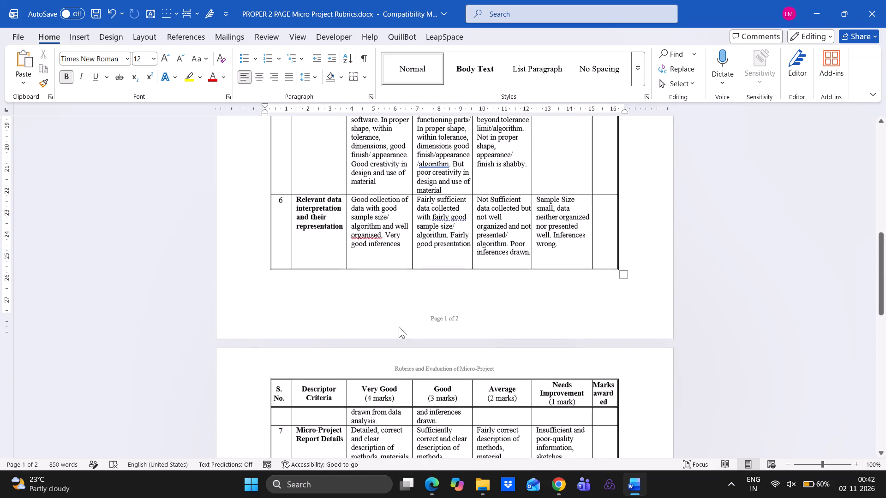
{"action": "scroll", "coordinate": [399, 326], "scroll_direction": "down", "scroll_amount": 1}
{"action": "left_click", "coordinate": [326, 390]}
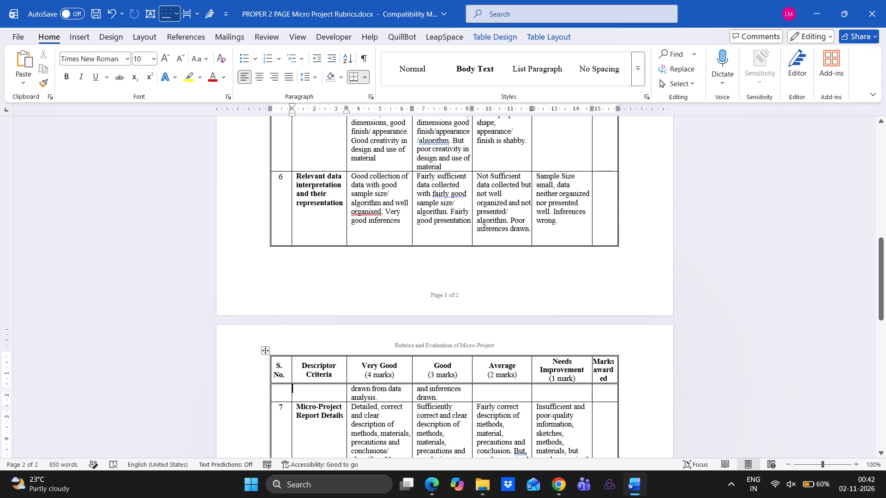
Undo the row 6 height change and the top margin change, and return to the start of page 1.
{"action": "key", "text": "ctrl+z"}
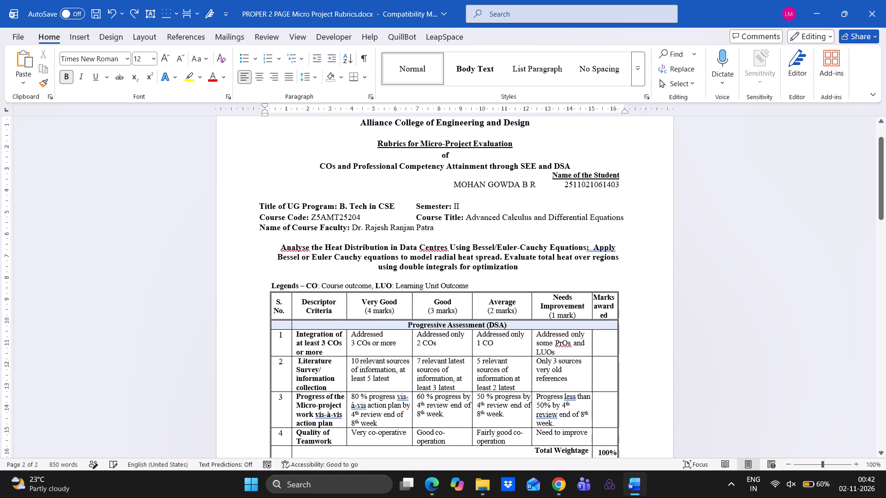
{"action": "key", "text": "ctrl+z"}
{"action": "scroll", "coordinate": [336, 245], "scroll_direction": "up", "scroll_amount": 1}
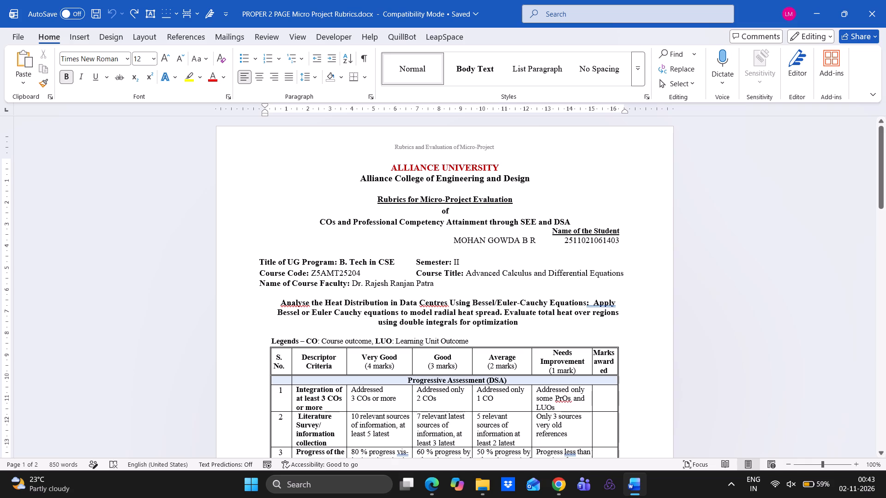
Start saving a copy of the document and browse to the MP folder inside SEM III > DM as its destination.
{"action": "key", "text": "ctrl+shift+s"}
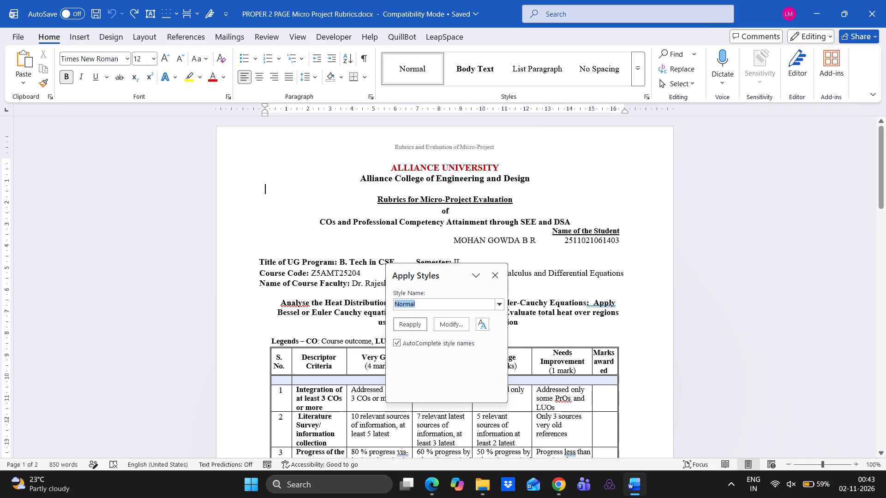
{"action": "left_click", "coordinate": [26, 36]}
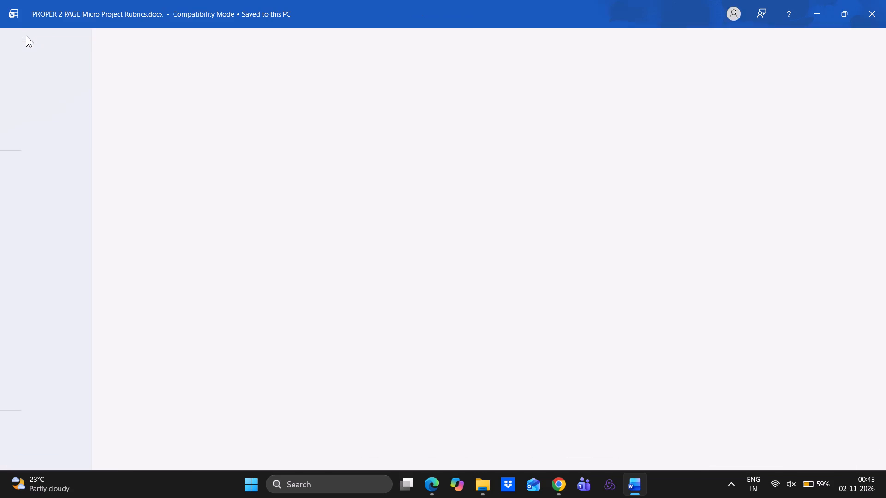
{"action": "left_click", "coordinate": [36, 218]}
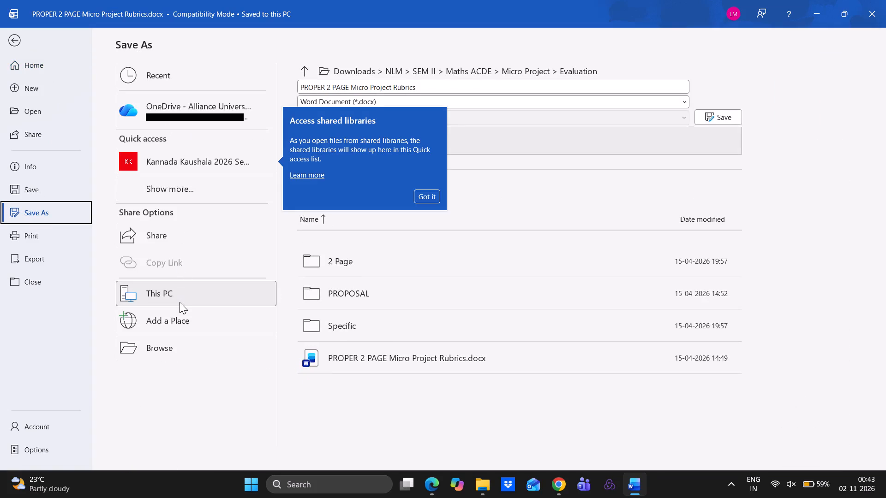
{"action": "left_click", "coordinate": [194, 291]}
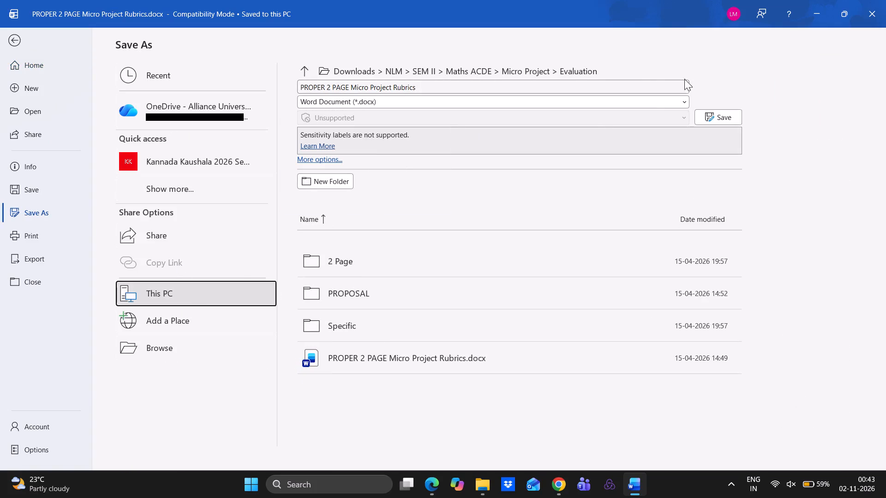
{"action": "left_click", "coordinate": [166, 357]}
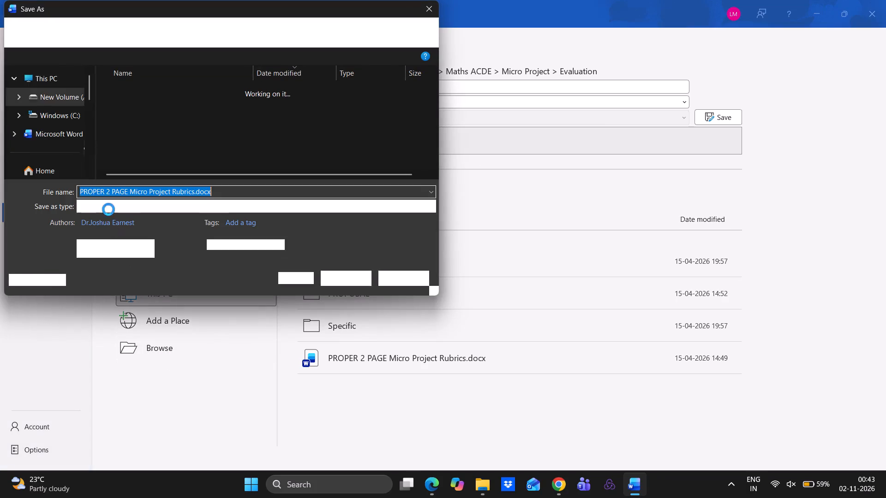
{"action": "scroll", "coordinate": [52, 133], "scroll_direction": "up", "scroll_amount": 1}
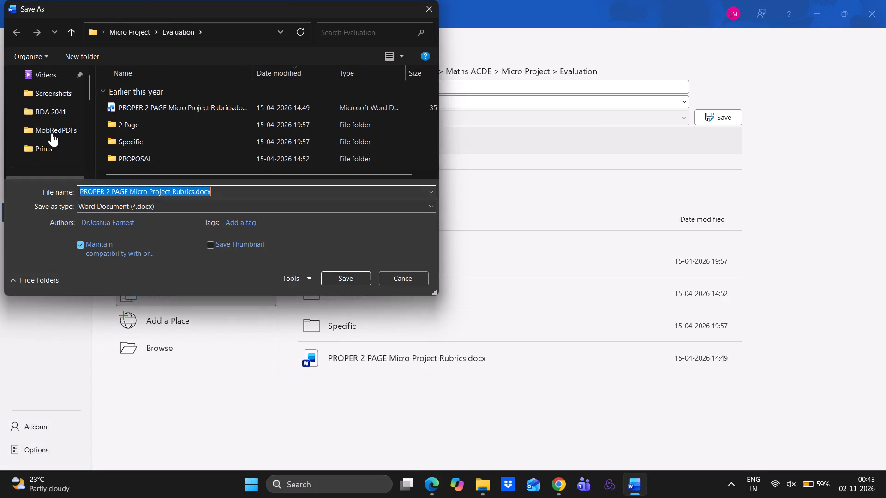
{"action": "scroll", "coordinate": [52, 133], "scroll_direction": "up", "scroll_amount": 1}
{"action": "scroll", "coordinate": [48, 126], "scroll_direction": "down", "scroll_amount": 1}
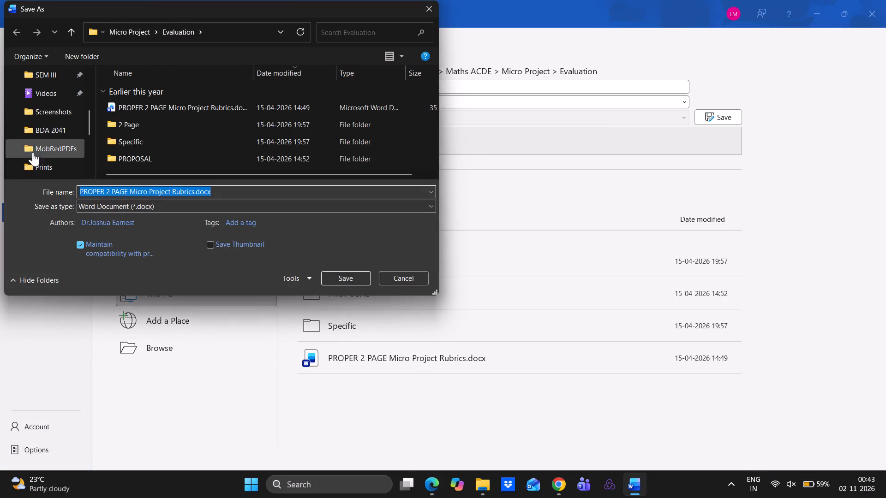
{"action": "double_click", "coordinate": [41, 77]}
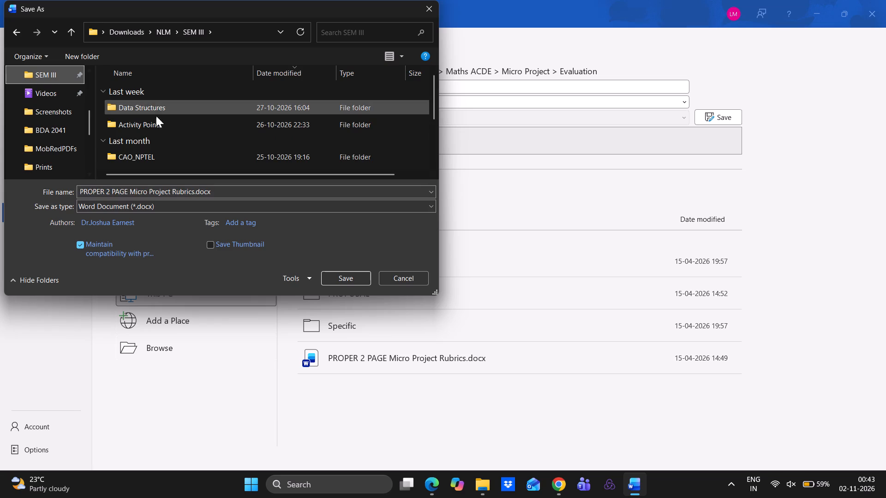
{"action": "scroll", "coordinate": [157, 132], "scroll_direction": "down", "scroll_amount": 1}
{"action": "double_click", "coordinate": [150, 136]}
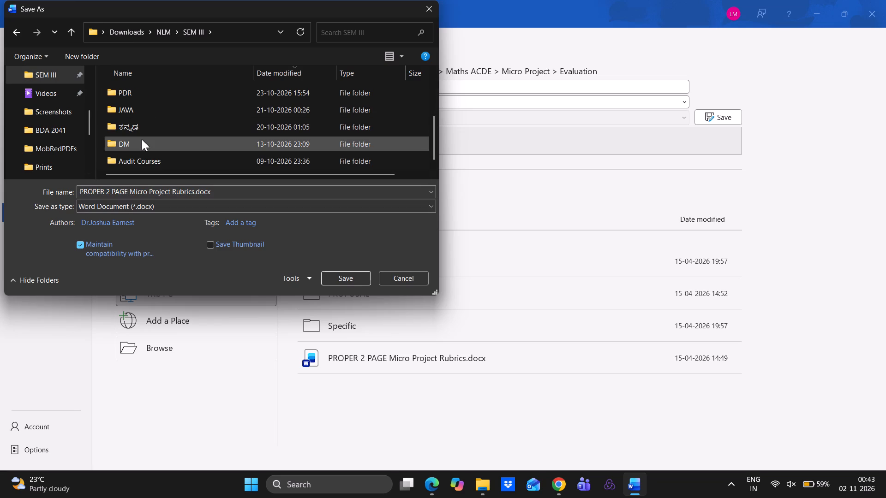
{"action": "double_click", "coordinate": [142, 139]}
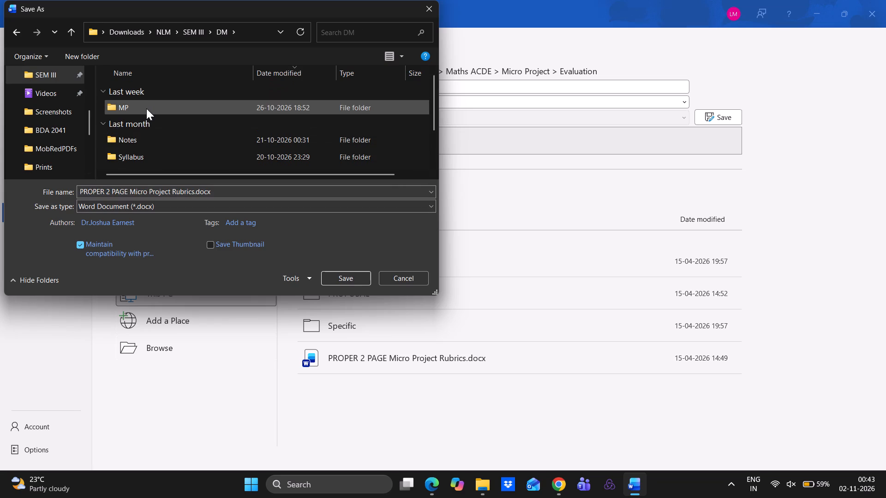
{"action": "double_click", "coordinate": [146, 108]}
Create a new folder named Rubrics inside the MP folder and open it.
{"action": "left_click", "coordinate": [88, 55]}
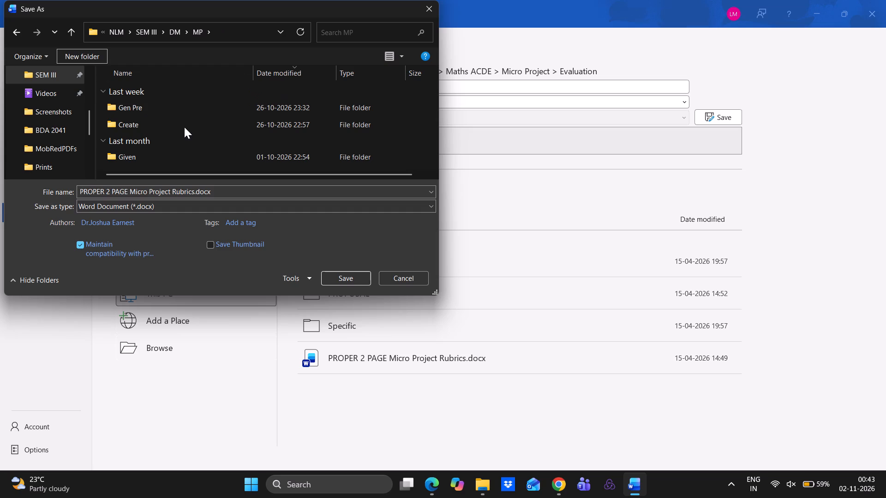
{"action": "key", "text": "shift+r"}
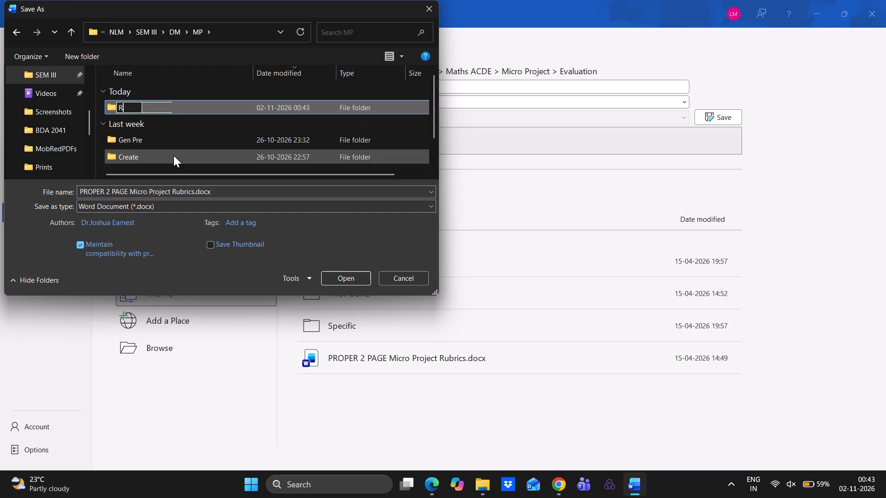
{"action": "type", "text": "ub"}
{"action": "type", "text": "rics"}
{"action": "key", "text": "Return"}
{"action": "key", "text": "Return"}
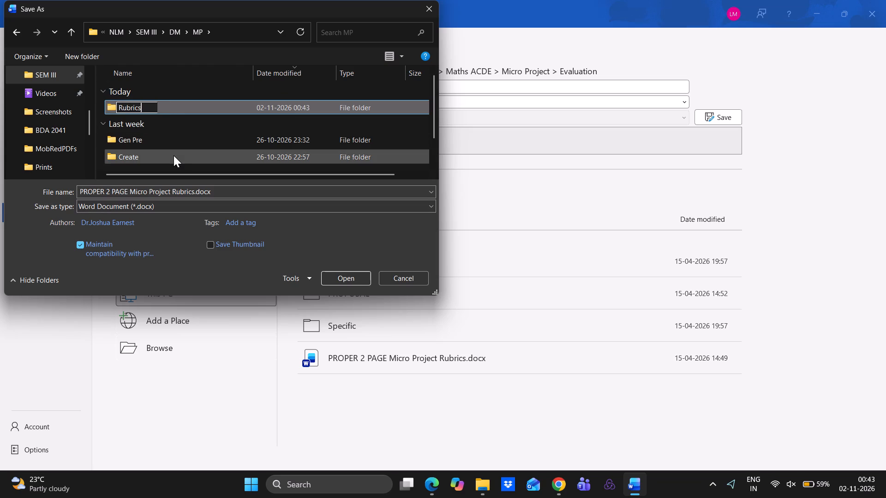
Save the copy in the Rubrics folder as DM PROPER 2 PAGE Micro Project Rubrics.docx and dismiss the Apply Styles window.
{"action": "left_click", "coordinate": [115, 193]}
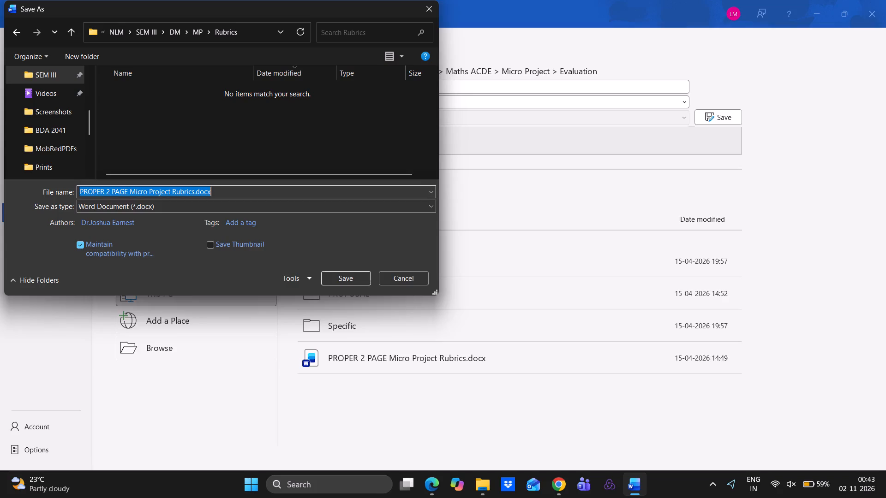
{"action": "key", "text": "Left"}
{"action": "type", "text": "DM"}
{"action": "key", "text": "space"}
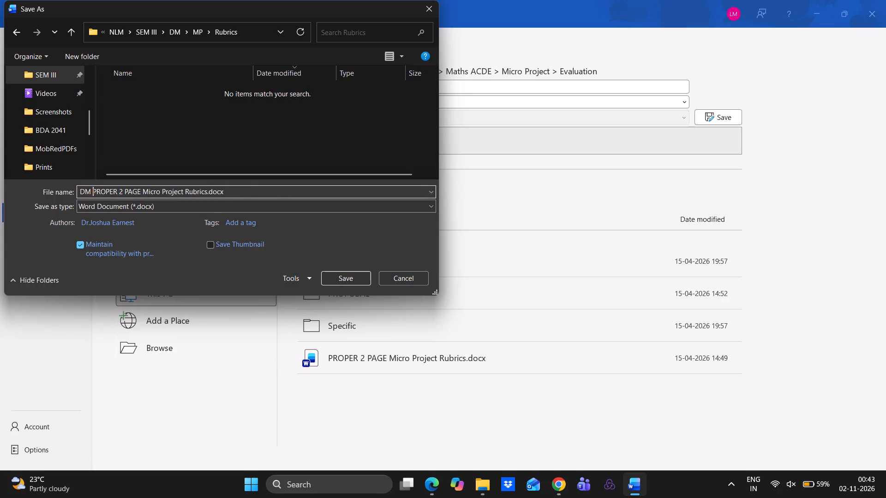
{"action": "key", "text": "Return"}
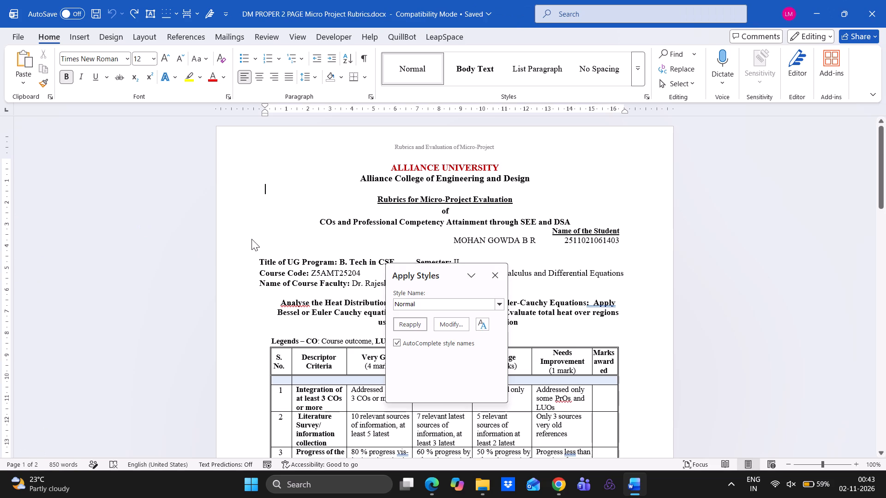
{"action": "left_click", "coordinate": [498, 273]}
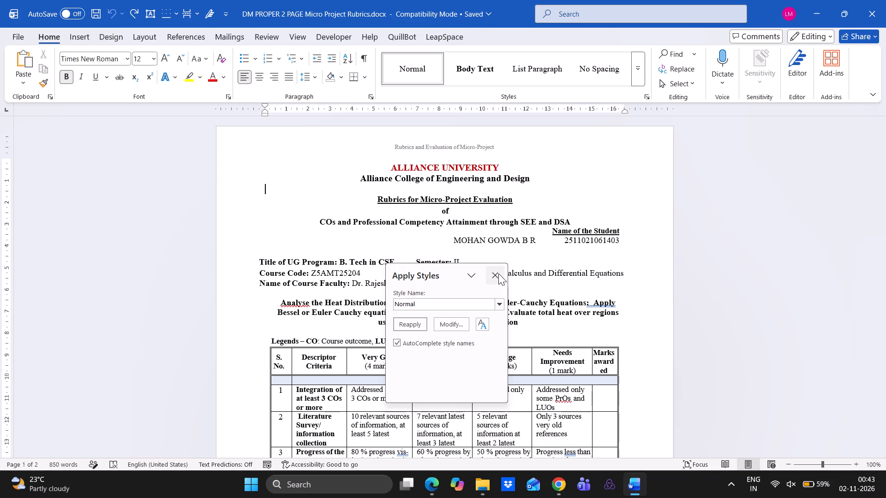
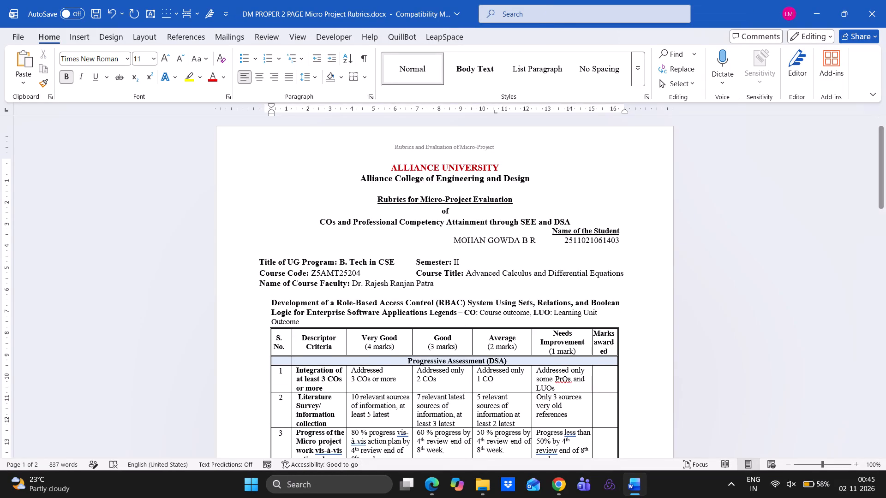
Undo the title replacement and paste the copied Role-Based Access Control (RBAC) System title over the heat distribution title as plain text, adding a line break before Legends.
{"action": "key", "text": "ctrl+z"}
{"action": "key", "text": "ctrl+z"}
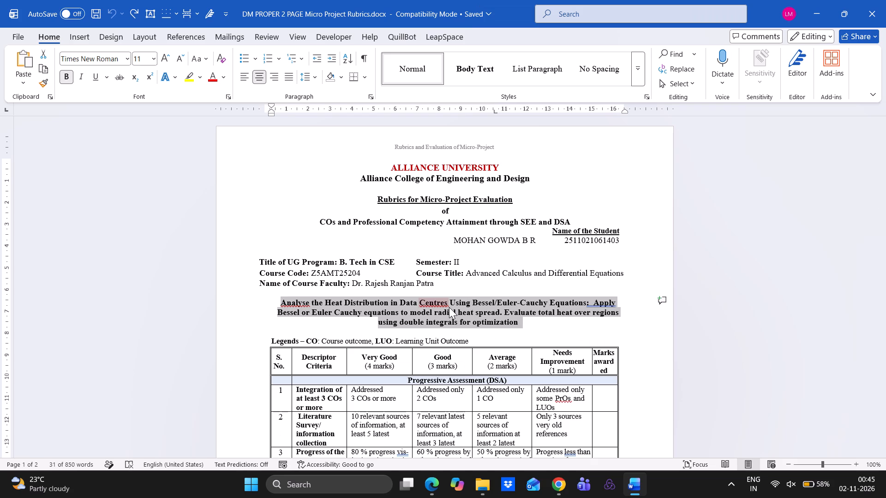
{"action": "key", "text": "ctrl+shift+v"}
{"action": "key", "text": "Return"}
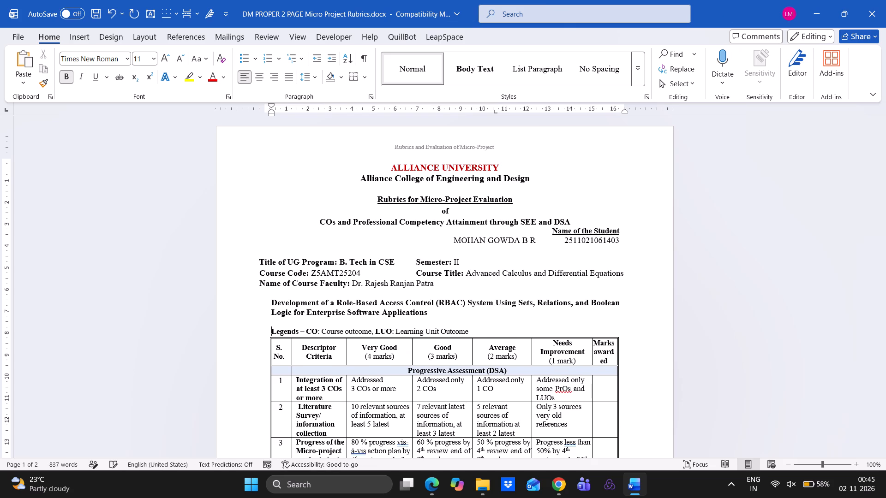
Centre the two-line Role-Based Access Control (RBAC) project title above the Legends line.
{"action": "left_click_drag", "start_coordinate": [449, 314], "coordinate": [284, 303]}
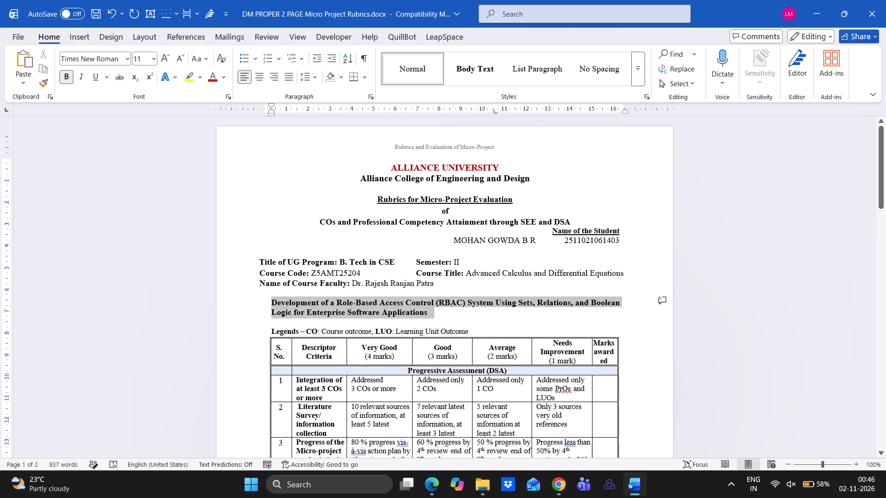
{"action": "left_click_drag", "start_coordinate": [284, 303], "coordinate": [268, 298]}
{"action": "left_click", "coordinate": [255, 77]}
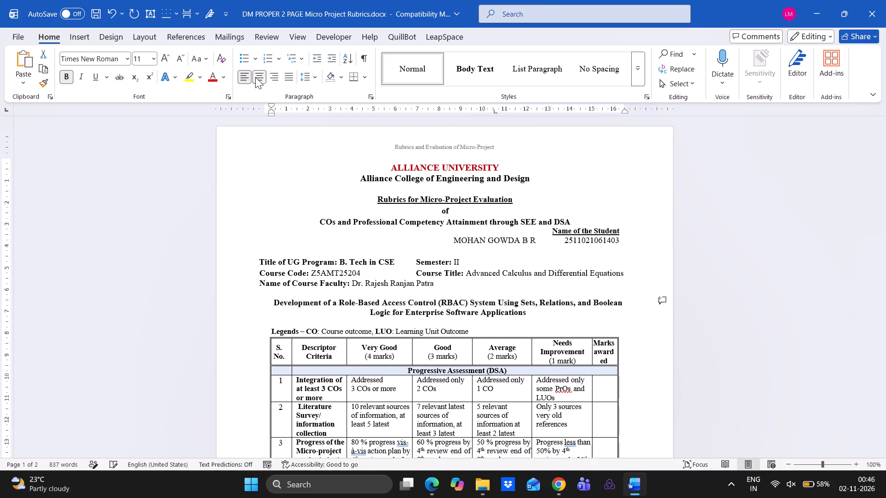
{"action": "left_click", "coordinate": [459, 309]}
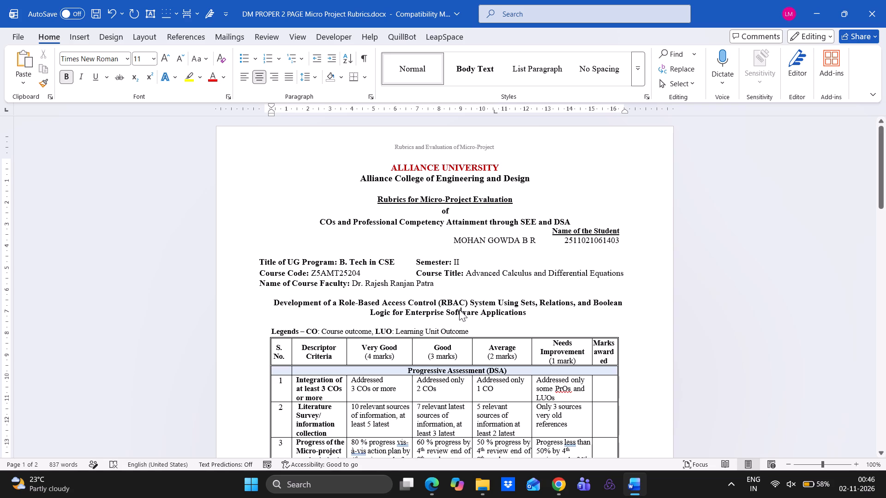
Toggle bold on the ending "ations" of Applications in the project title.
{"action": "left_click_drag", "start_coordinate": [533, 314], "coordinate": [503, 309]}
{"action": "key", "text": "ctrl+b"}
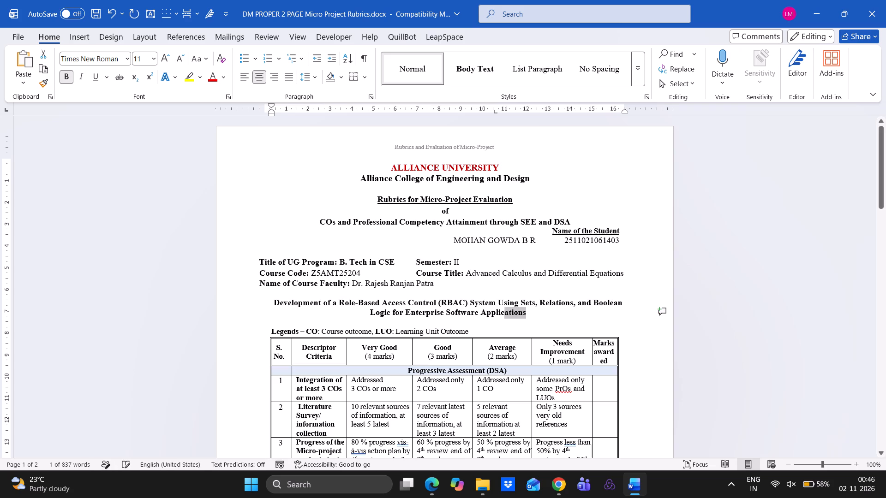
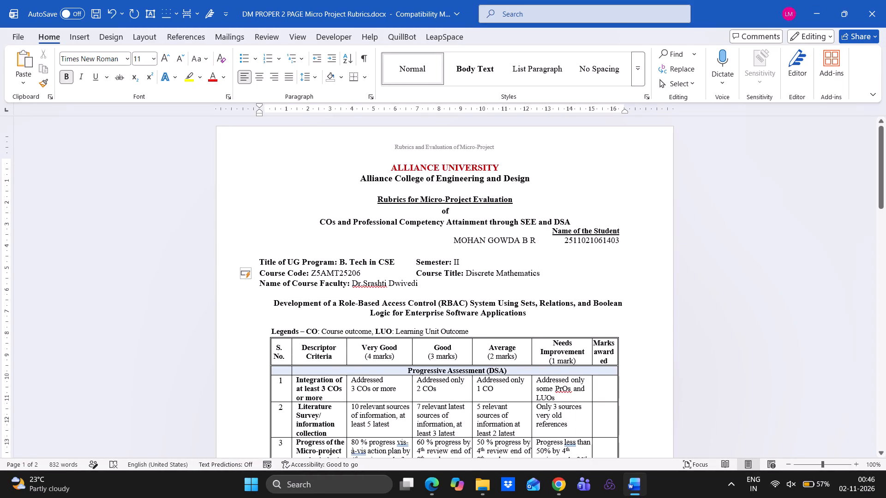
Set the Semester value to III in the course details.
{"action": "key", "text": "BackSpace"}
{"action": "key", "text": "i"}
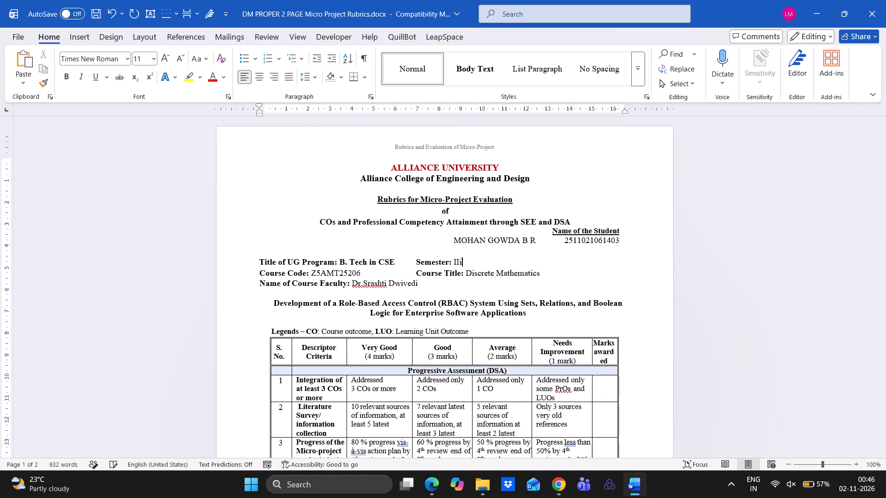
{"action": "key", "text": "BackSpace"}
{"action": "key", "text": "shift+i"}
{"action": "key", "text": "BackSpace"}
{"action": "key", "text": "shift+i"}
Copy the entire rubrics document and paste it six times in succession over the selected content, giving six consecutive copies.
{"action": "left_click", "coordinate": [557, 274]}
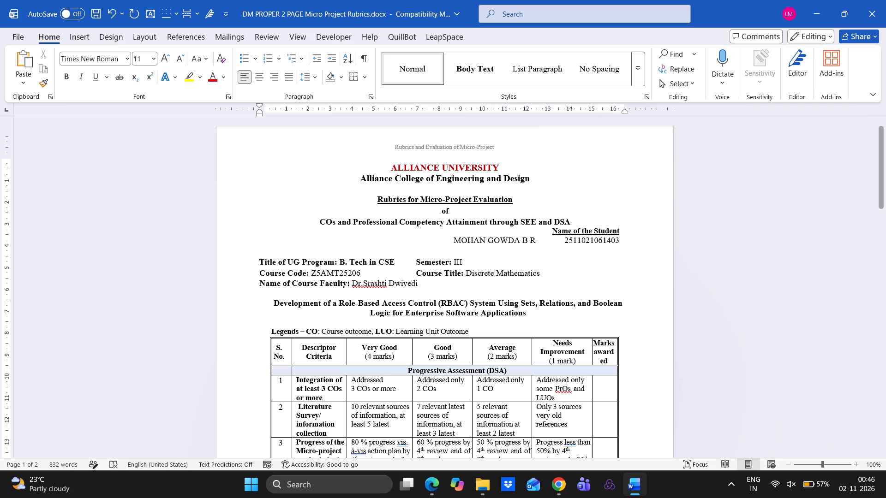
{"action": "key", "text": "ctrl+a"}
{"action": "key", "text": "ctrl+c"}
{"action": "key", "text": "ctrl+v"}
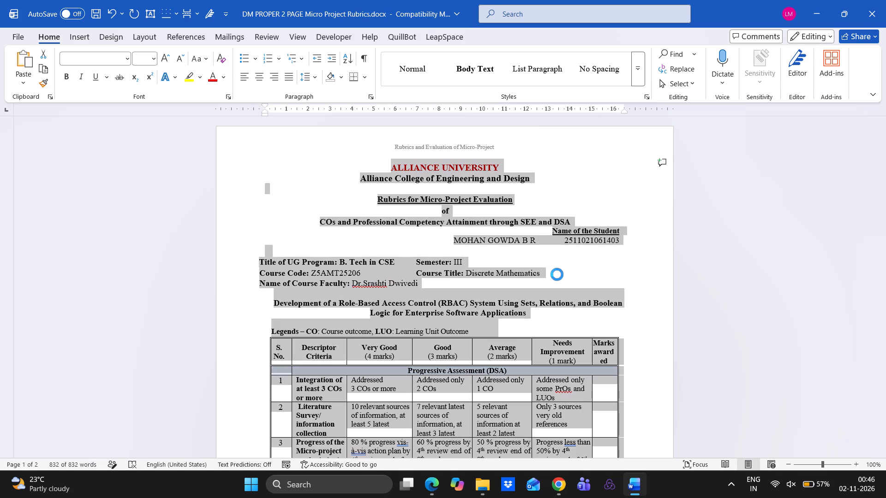
{"action": "key", "text": "ctrl+v"}
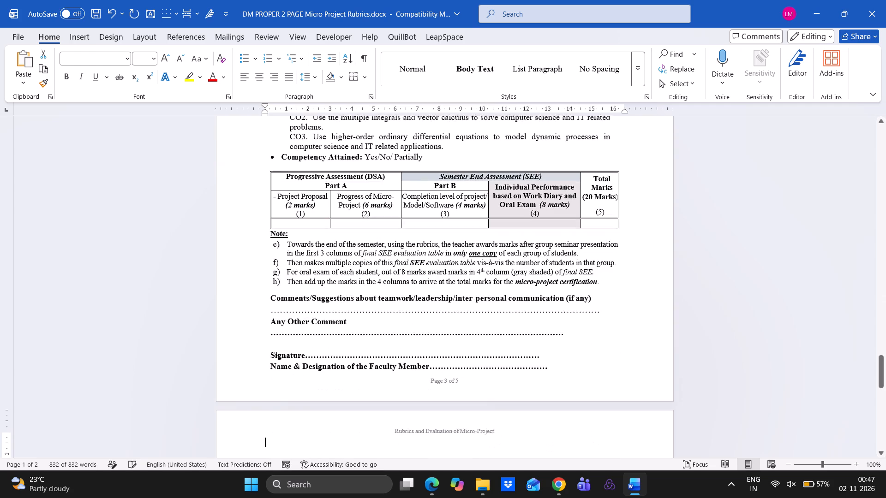
{"action": "scroll", "coordinate": [557, 274], "scroll_direction": "down", "scroll_amount": 4}
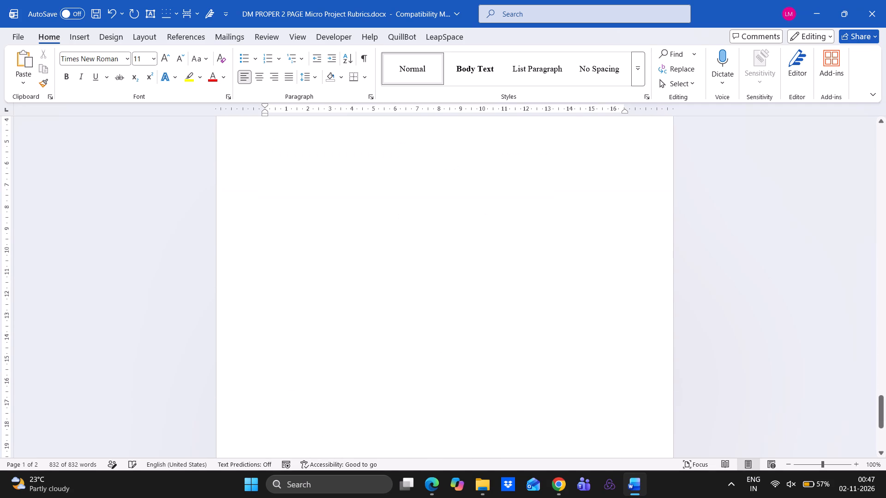
{"action": "key", "text": "ctrl+v"}
{"action": "scroll", "coordinate": [557, 274], "scroll_direction": "down", "scroll_amount": 1}
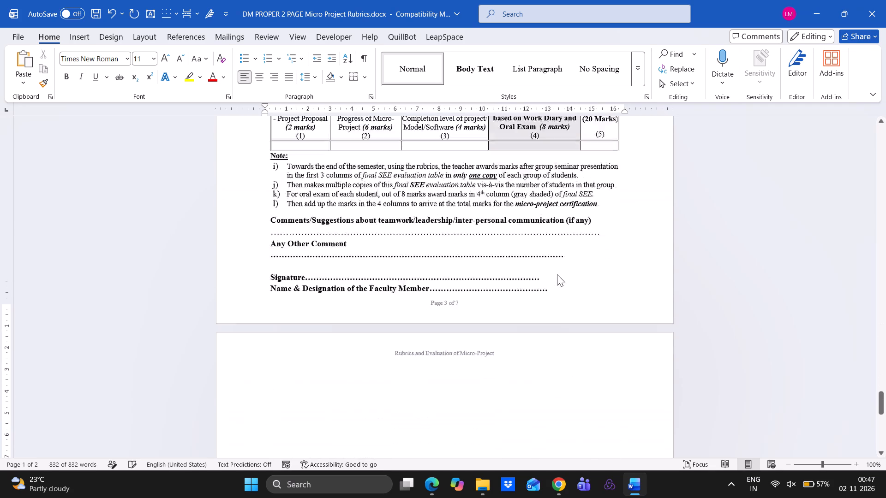
{"action": "scroll", "coordinate": [557, 274], "scroll_direction": "down", "scroll_amount": 1}
{"action": "key", "text": "ctrl+v"}
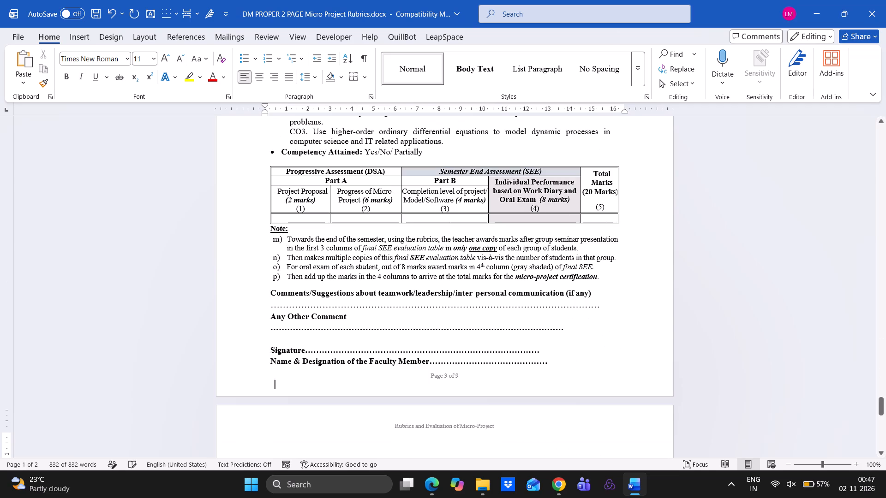
{"action": "key", "text": "ctrl+v"}
{"action": "key", "text": "ctrl+v"}
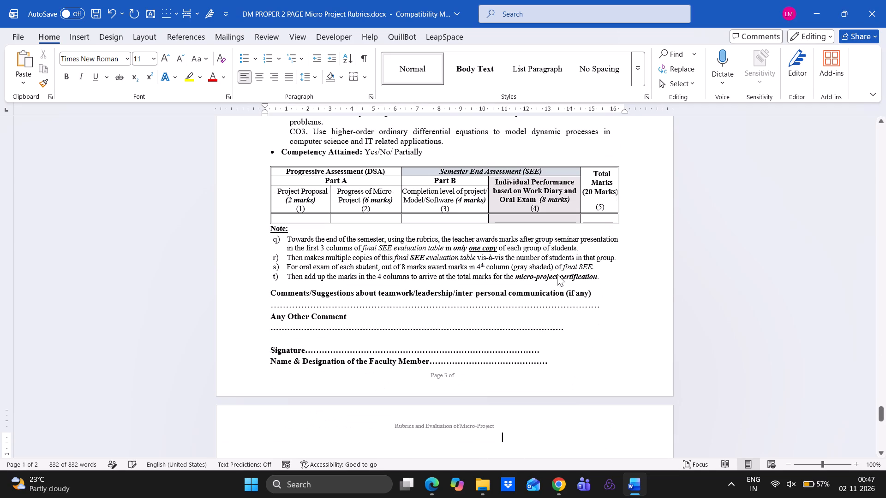
Look through the pasted rubrics copies from the first page to the end of the document.
{"action": "scroll", "coordinate": [557, 274], "scroll_direction": "up", "scroll_amount": 13}
{"action": "scroll", "coordinate": [557, 274], "scroll_direction": "down", "scroll_amount": 1}
{"action": "scroll", "coordinate": [557, 274], "scroll_direction": "up", "scroll_amount": 15}
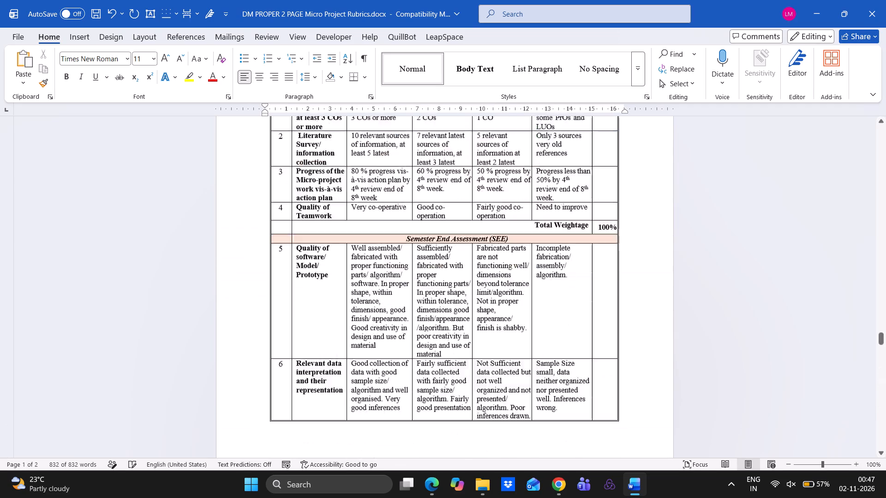
{"action": "scroll", "coordinate": [557, 274], "scroll_direction": "up", "scroll_amount": 10}
{"action": "left_click", "coordinate": [530, 266]}
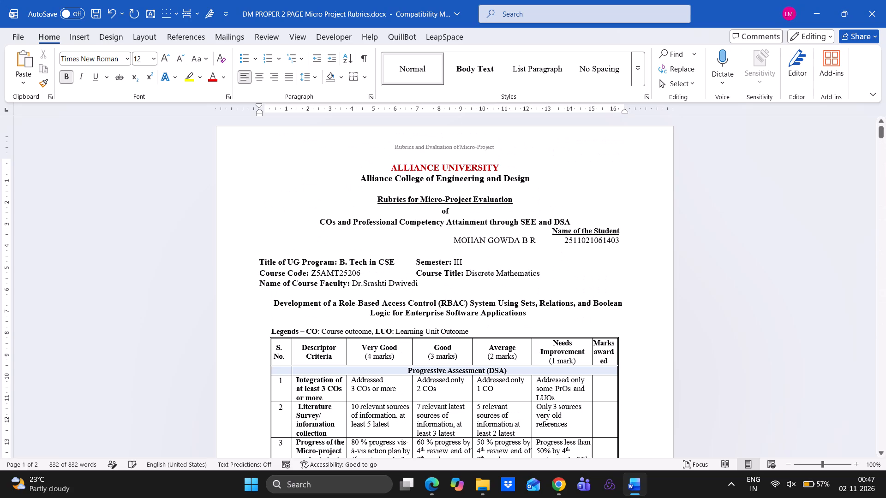
{"action": "key", "text": "Left"}
{"action": "key", "text": "Left"}
{"action": "scroll", "coordinate": [530, 266], "scroll_direction": "down", "scroll_amount": 5}
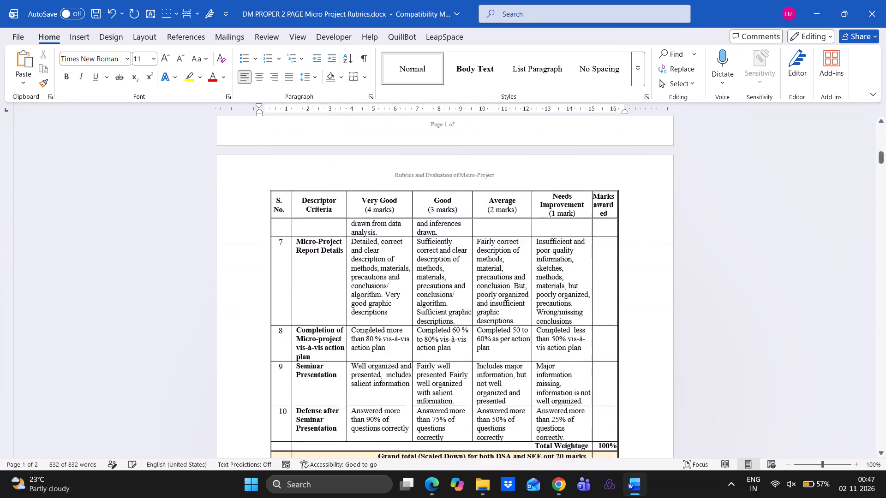
{"action": "scroll", "coordinate": [530, 266], "scroll_direction": "down", "scroll_amount": 7}
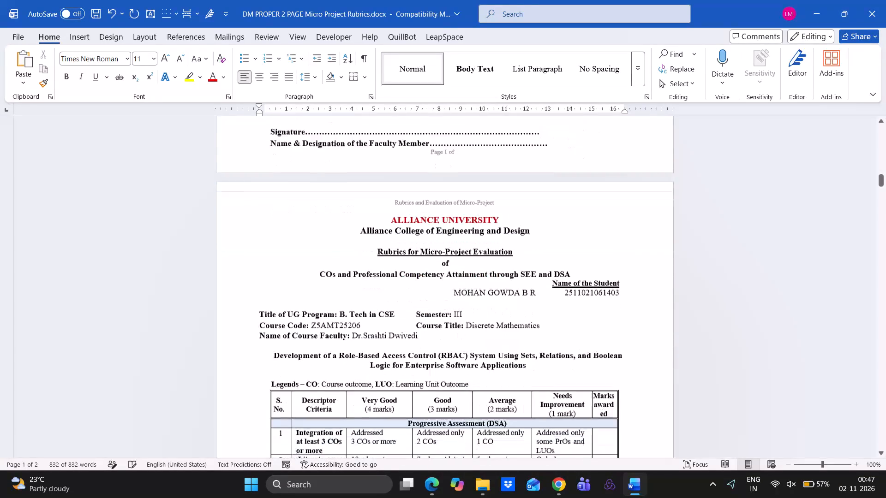
{"action": "scroll", "coordinate": [530, 266], "scroll_direction": "down", "scroll_amount": 5}
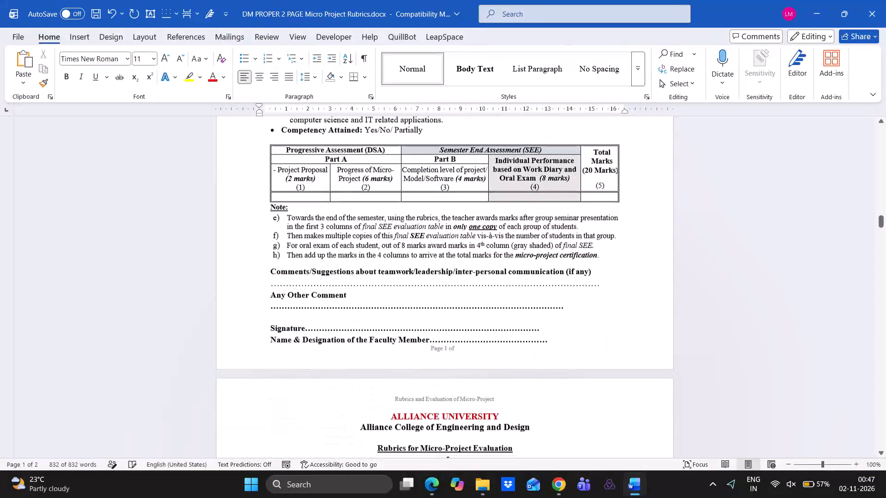
{"action": "scroll", "coordinate": [530, 266], "scroll_direction": "down", "scroll_amount": 5}
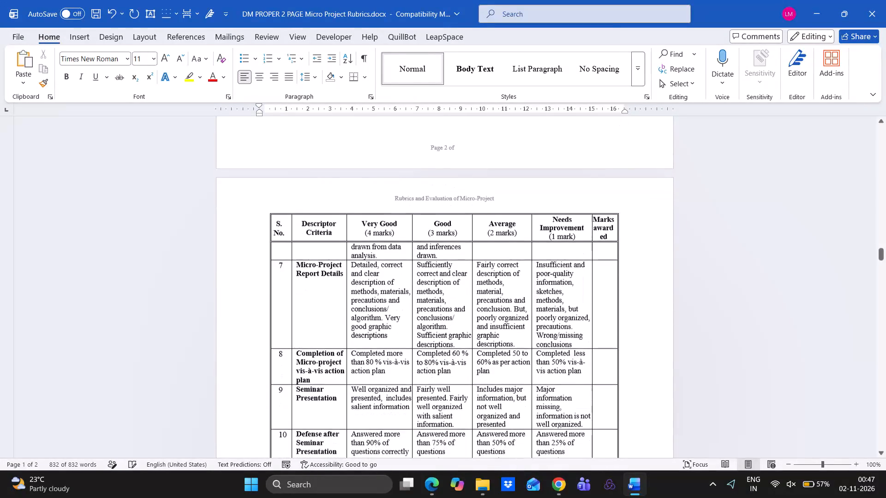
{"action": "scroll", "coordinate": [530, 266], "scroll_direction": "down", "scroll_amount": 6}
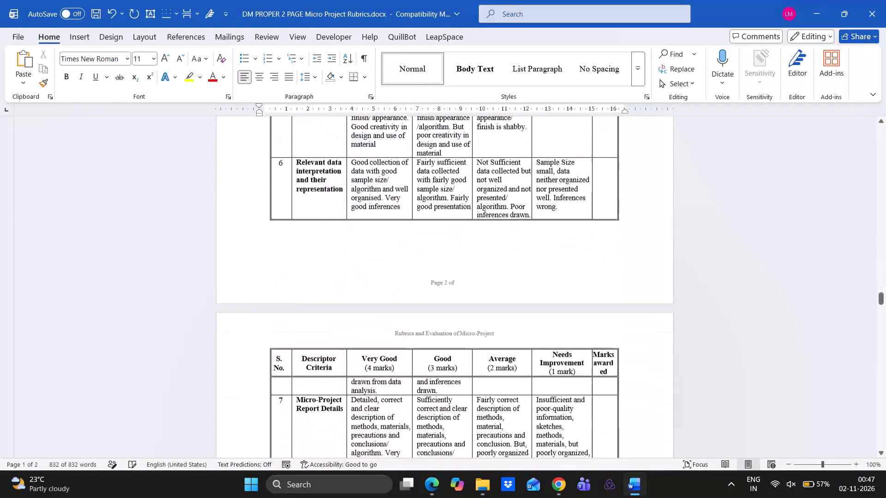
{"action": "scroll", "coordinate": [530, 266], "scroll_direction": "down", "scroll_amount": 5}
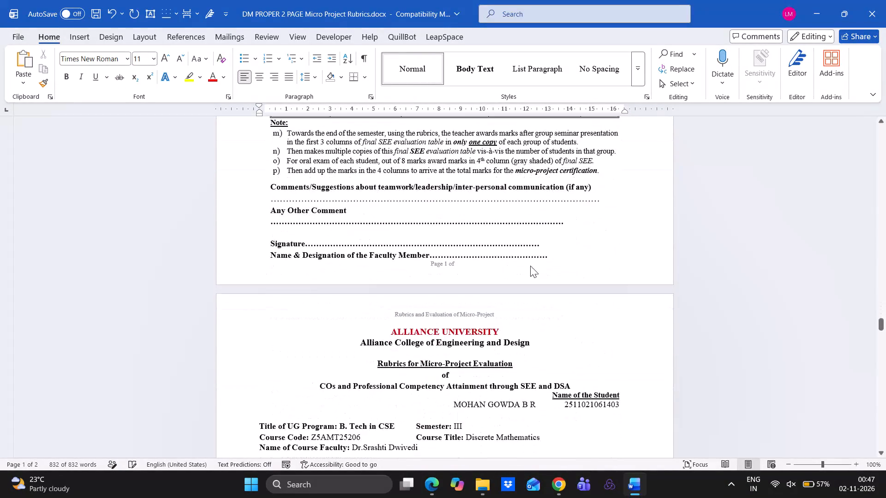
{"action": "scroll", "coordinate": [530, 266], "scroll_direction": "down", "scroll_amount": 6}
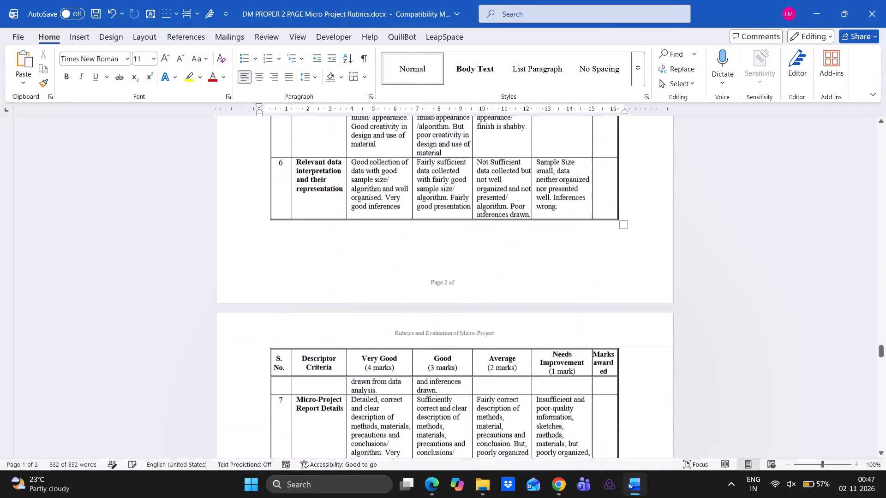
{"action": "scroll", "coordinate": [530, 266], "scroll_direction": "down", "scroll_amount": 7}
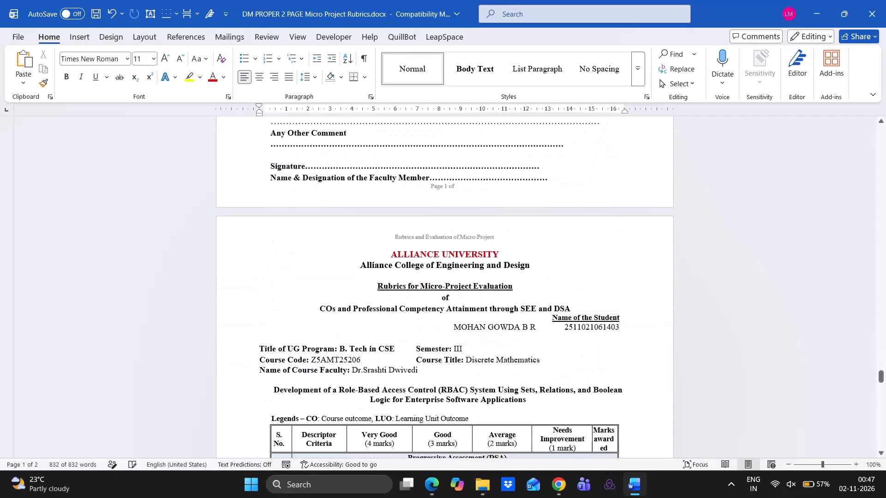
{"action": "scroll", "coordinate": [530, 266], "scroll_direction": "down", "scroll_amount": 6}
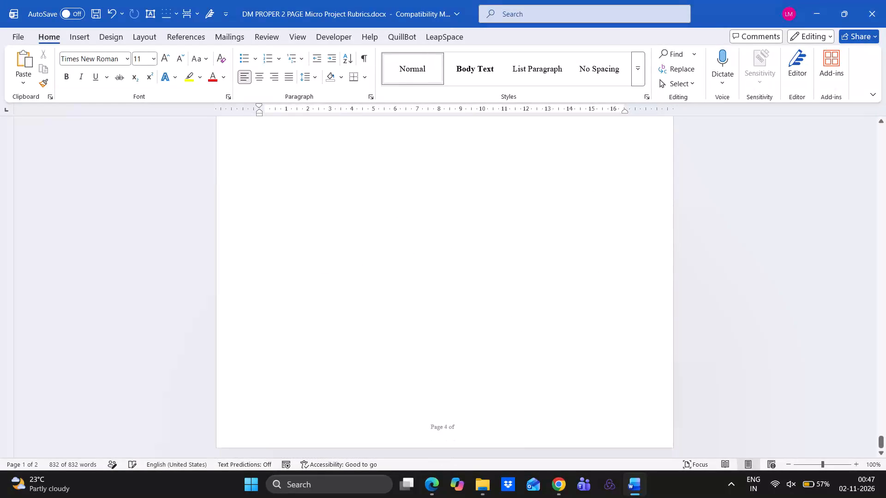
{"action": "scroll", "coordinate": [530, 266], "scroll_direction": "down", "scroll_amount": 1}
Remove the blank page after the last rubrics copy.
{"action": "left_click", "coordinate": [530, 266]}
{"action": "scroll", "coordinate": [522, 290], "scroll_direction": "up", "scroll_amount": 2}
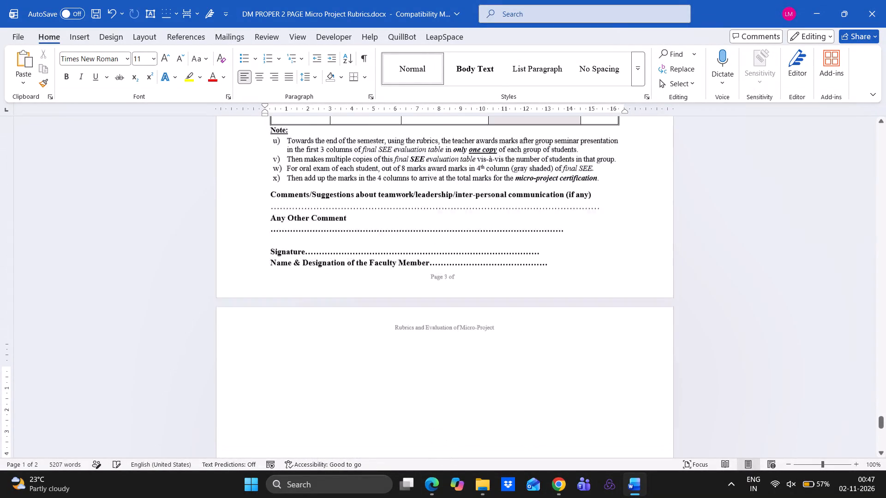
{"action": "key", "text": "BackSpace"}
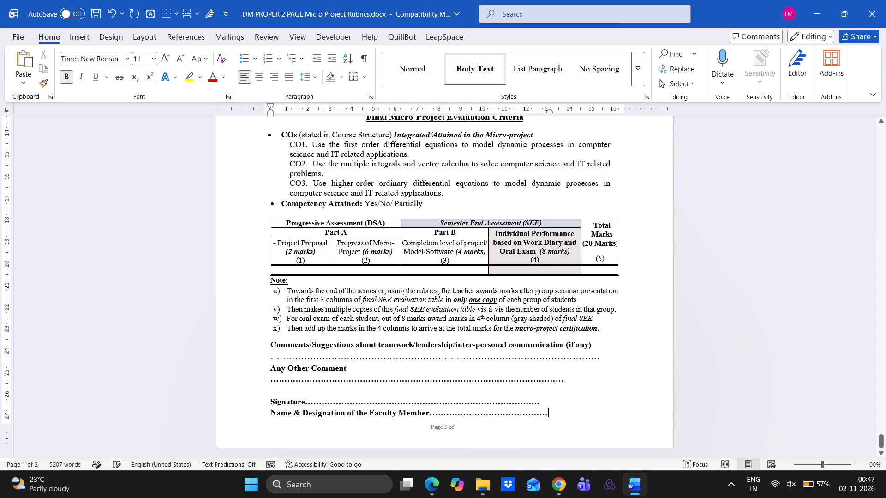
Replace the last section's footer with a centred bold Page X of Y number at the bottom of the page, and return to the body text.
{"action": "left_click", "coordinate": [447, 423]}
{"action": "double_click", "coordinate": [447, 425]}
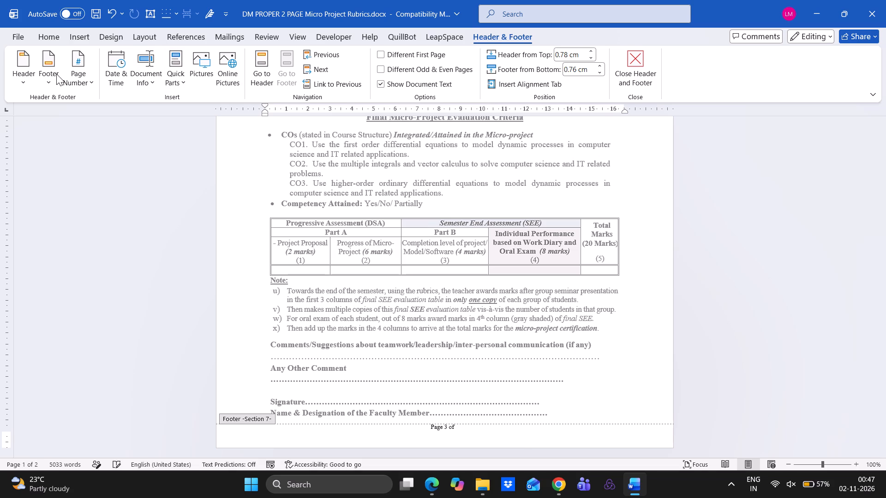
{"action": "left_click", "coordinate": [74, 81]}
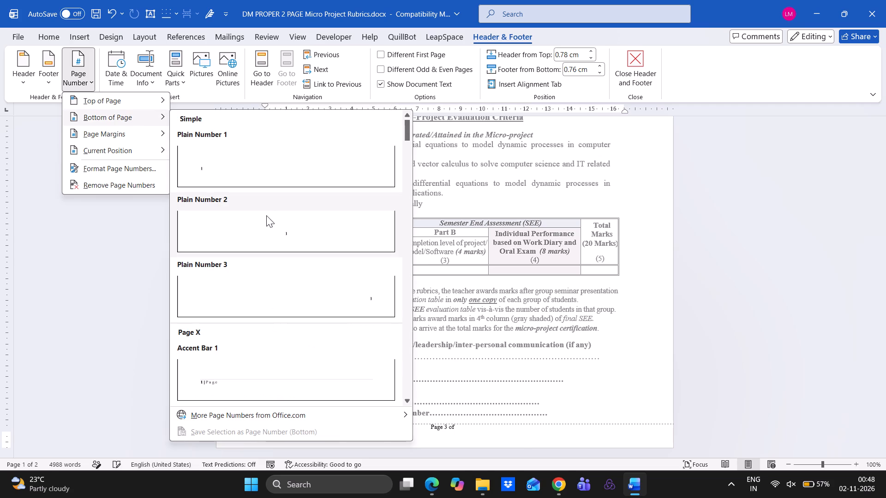
{"action": "scroll", "coordinate": [284, 361], "scroll_direction": "down", "scroll_amount": 1}
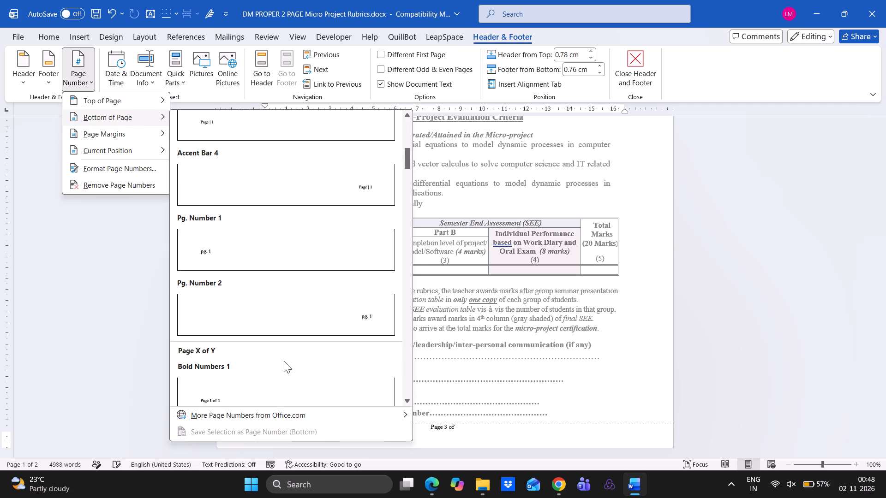
{"action": "scroll", "coordinate": [284, 361], "scroll_direction": "down", "scroll_amount": 1}
{"action": "scroll", "coordinate": [284, 361], "scroll_direction": "up", "scroll_amount": 1}
{"action": "scroll", "coordinate": [280, 290], "scroll_direction": "down", "scroll_amount": 1}
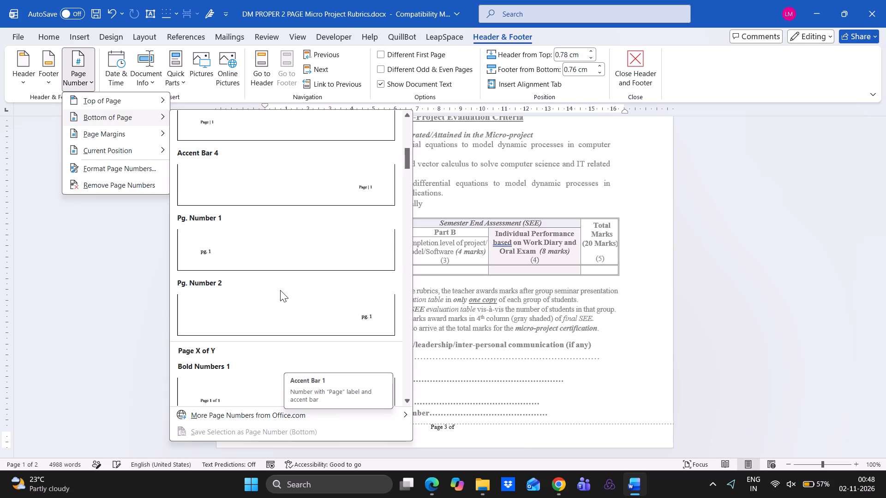
{"action": "scroll", "coordinate": [280, 290], "scroll_direction": "down", "scroll_amount": 2}
{"action": "left_click", "coordinate": [284, 268]}
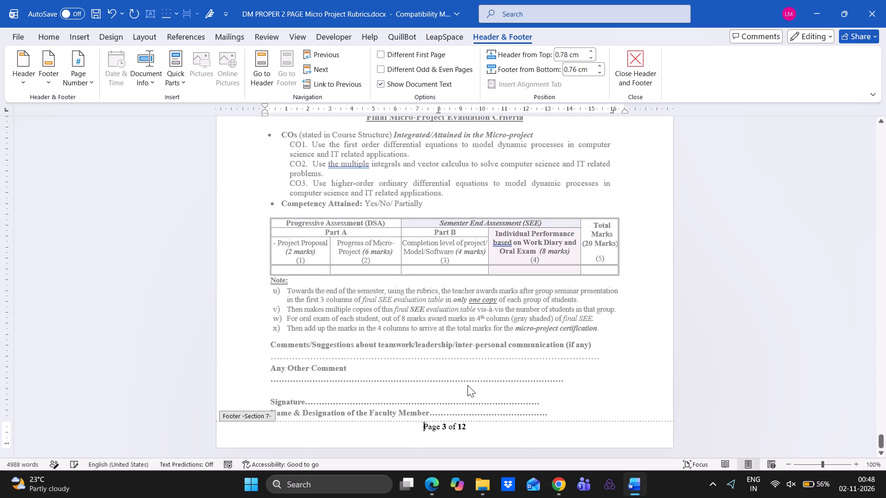
{"action": "left_click", "coordinate": [481, 389]}
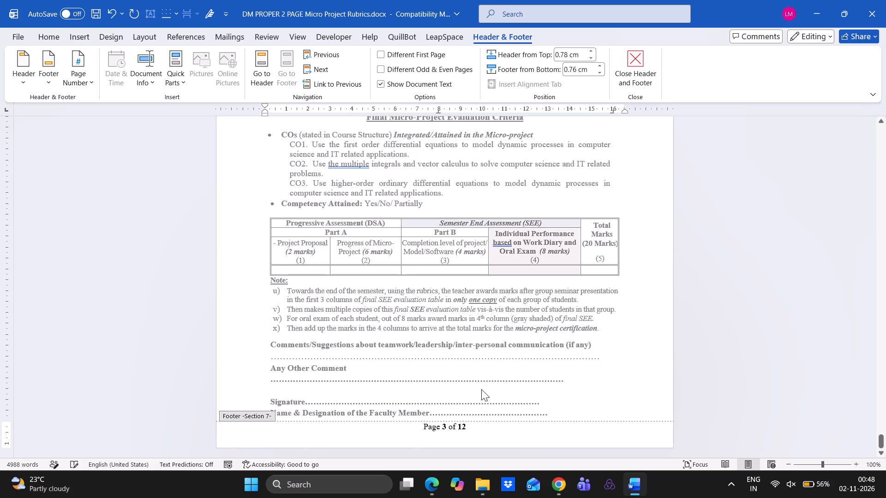
{"action": "double_click", "coordinate": [481, 389]}
Insert a centred bold Page X of Y number at the bottom of the page in the Section 5 footer.
{"action": "scroll", "coordinate": [481, 389], "scroll_direction": "up", "scroll_amount": 1}
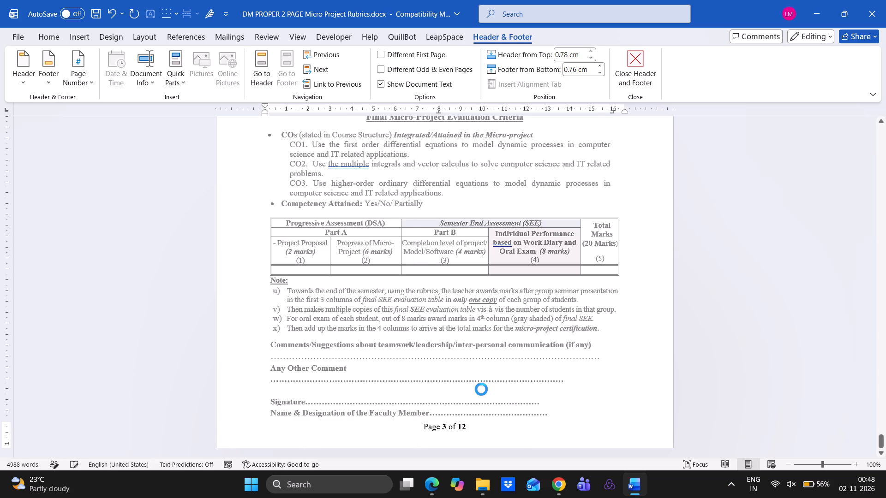
{"action": "scroll", "coordinate": [481, 389], "scroll_direction": "up", "scroll_amount": 1}
{"action": "scroll", "coordinate": [481, 389], "scroll_direction": "down", "scroll_amount": 1}
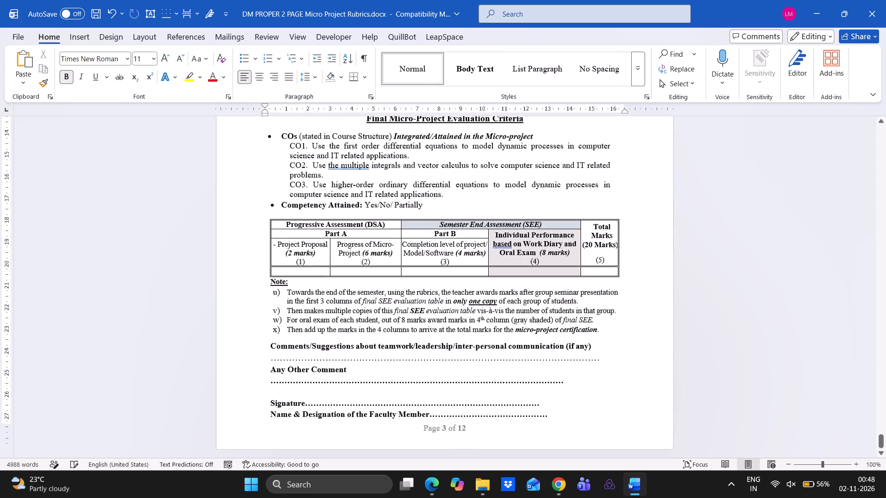
{"action": "scroll", "coordinate": [481, 389], "scroll_direction": "up", "scroll_amount": 4}
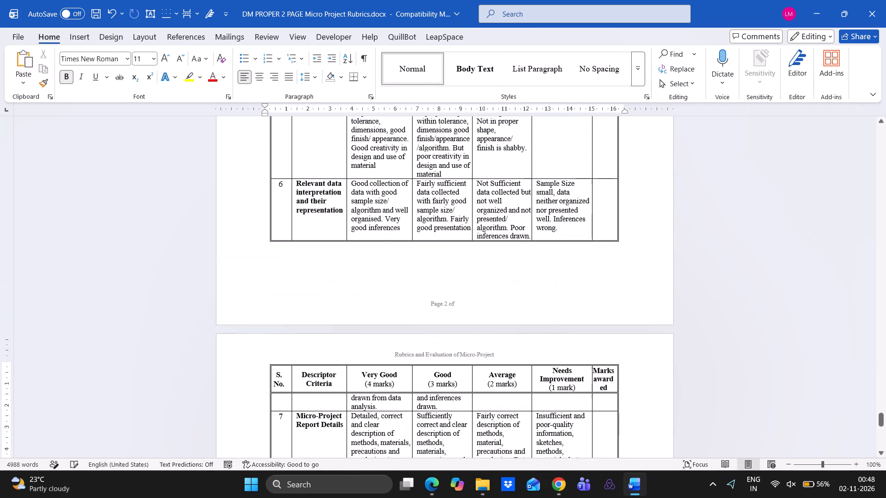
{"action": "scroll", "coordinate": [481, 389], "scroll_direction": "up", "scroll_amount": 14}
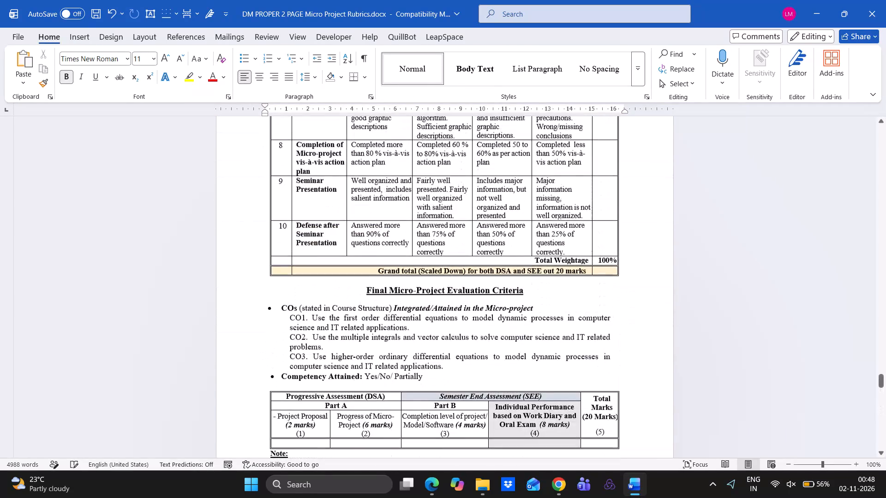
{"action": "scroll", "coordinate": [481, 389], "scroll_direction": "down", "scroll_amount": 1}
{"action": "scroll", "coordinate": [481, 404], "scroll_direction": "up", "scroll_amount": 1}
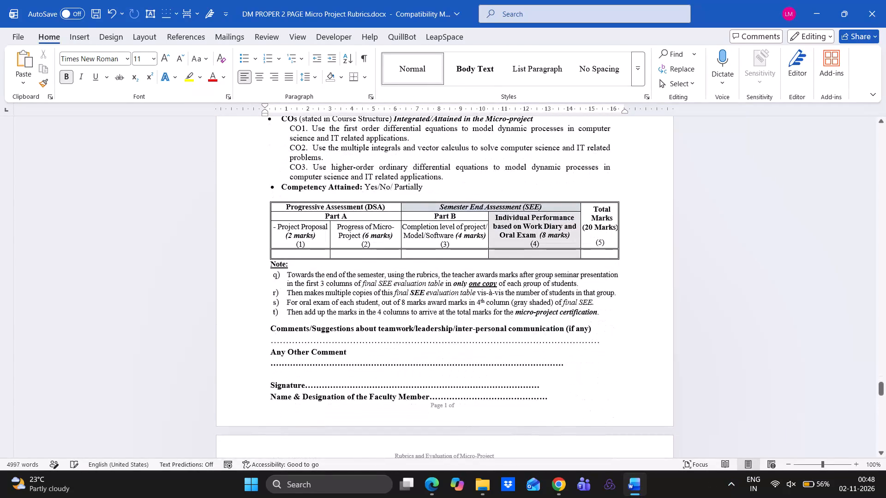
{"action": "scroll", "coordinate": [481, 404], "scroll_direction": "up", "scroll_amount": 3}
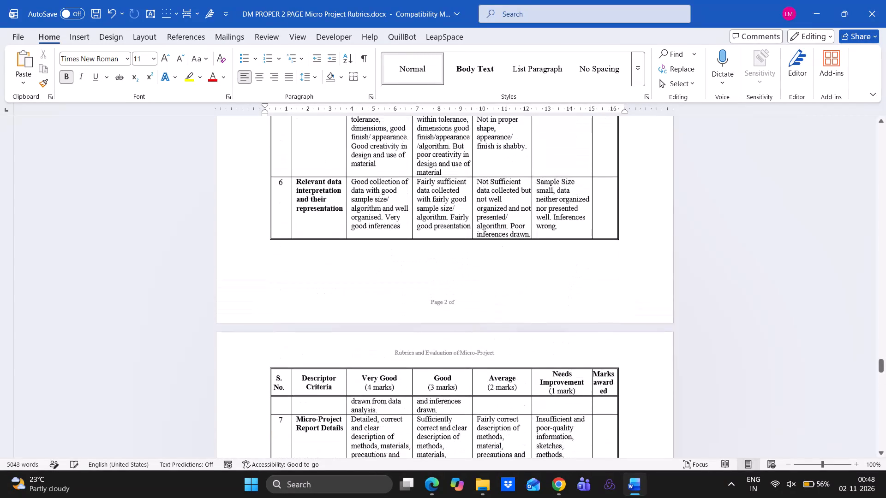
{"action": "scroll", "coordinate": [481, 404], "scroll_direction": "up", "scroll_amount": 1}
{"action": "triple_click", "coordinate": [454, 384]}
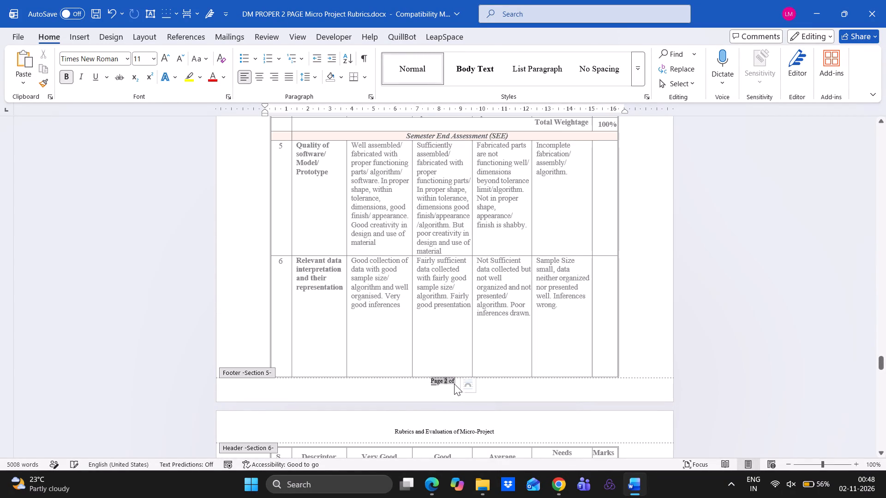
{"action": "key", "text": "ctrl+z"}
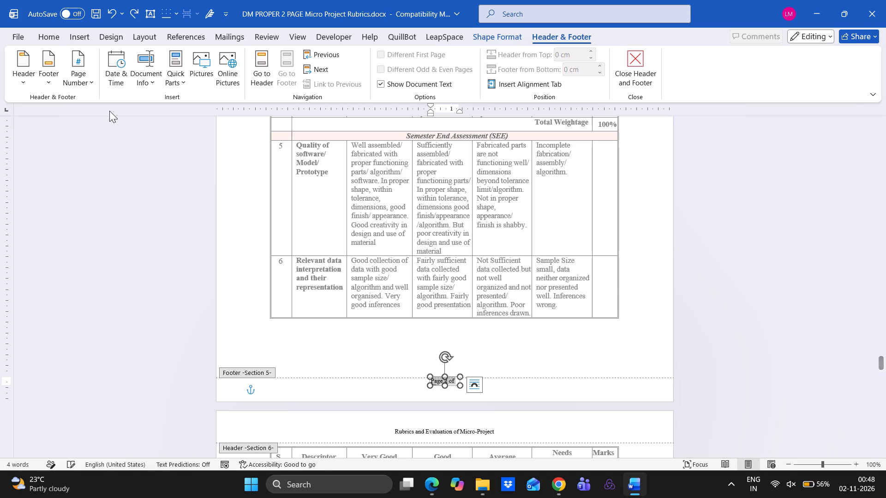
{"action": "left_click", "coordinate": [70, 73]}
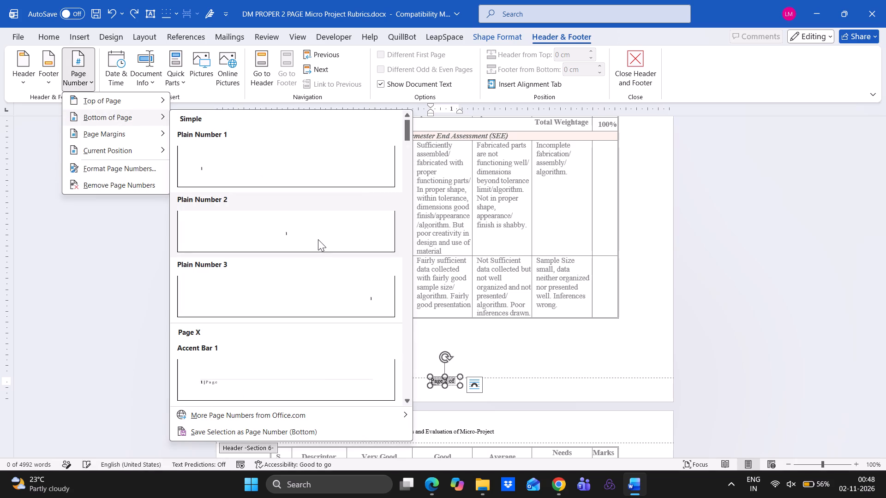
{"action": "scroll", "coordinate": [318, 239], "scroll_direction": "down", "scroll_amount": 3}
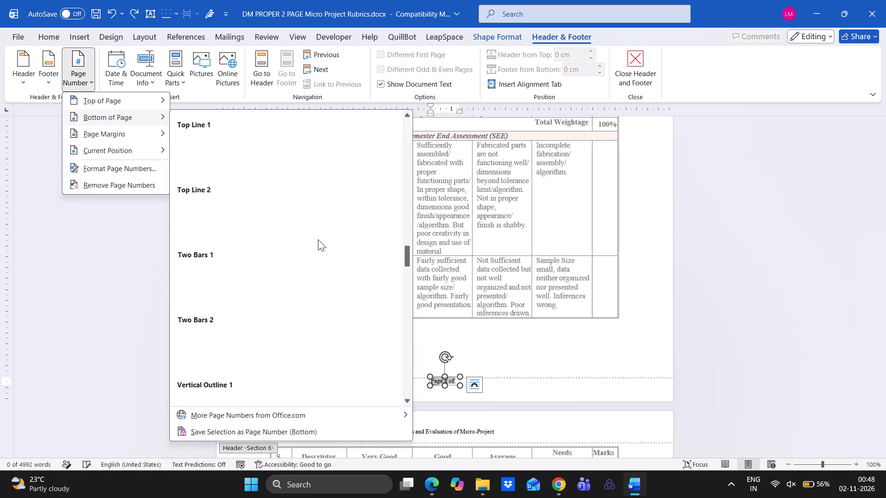
{"action": "scroll", "coordinate": [318, 239], "scroll_direction": "down", "scroll_amount": 1}
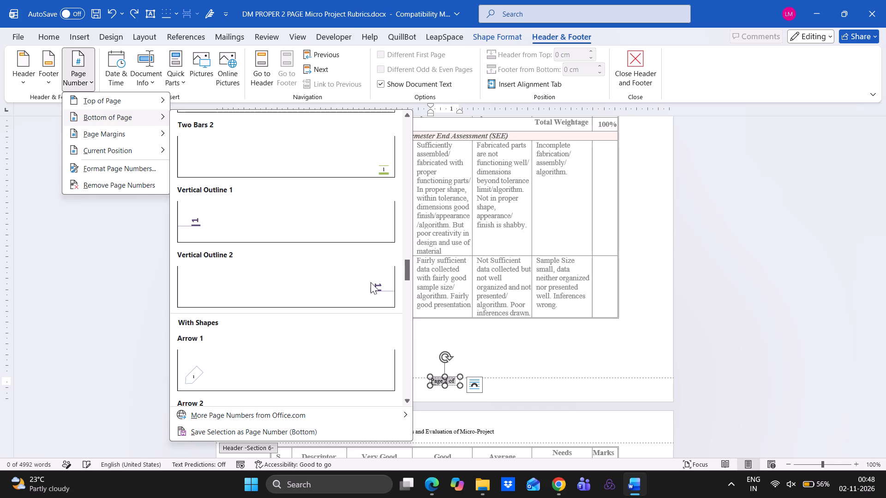
{"action": "scroll", "coordinate": [292, 284], "scroll_direction": "down", "scroll_amount": 1}
{"action": "scroll", "coordinate": [292, 284], "scroll_direction": "up", "scroll_amount": 2}
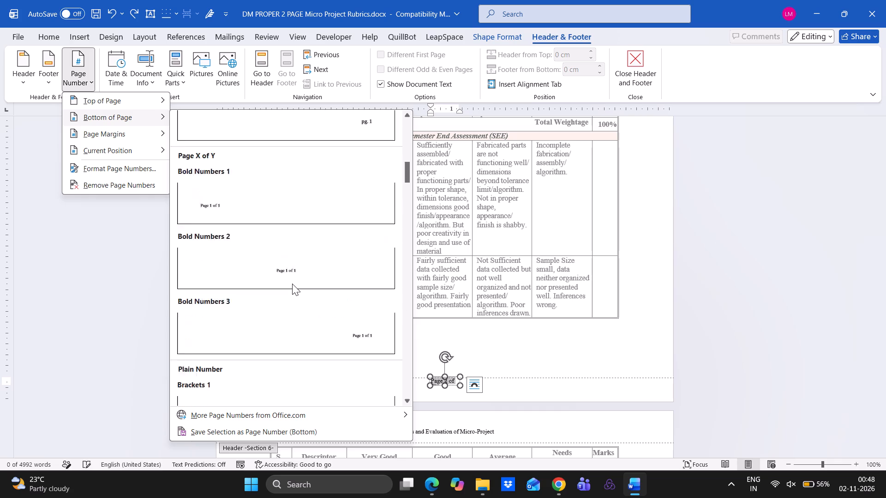
{"action": "scroll", "coordinate": [292, 284], "scroll_direction": "up", "scroll_amount": 4}
{"action": "scroll", "coordinate": [292, 284], "scroll_direction": "down", "scroll_amount": 1}
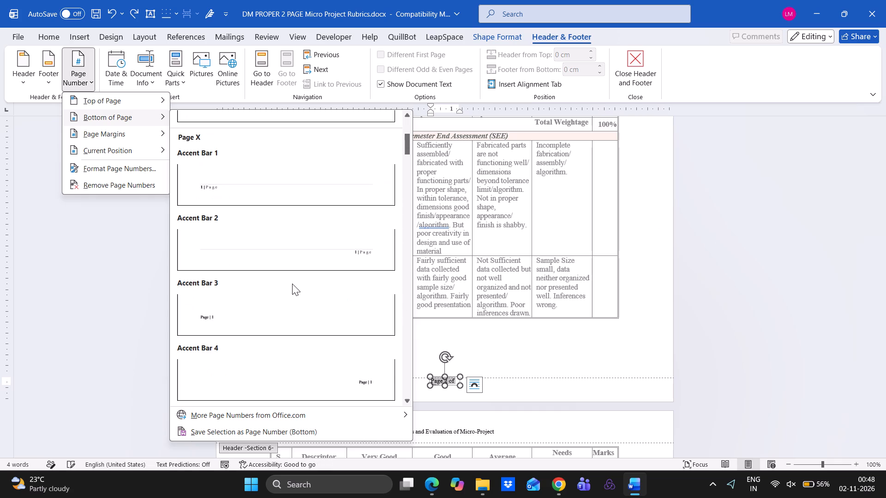
{"action": "scroll", "coordinate": [292, 284], "scroll_direction": "down", "scroll_amount": 1}
{"action": "scroll", "coordinate": [322, 315], "scroll_direction": "down", "scroll_amount": 1}
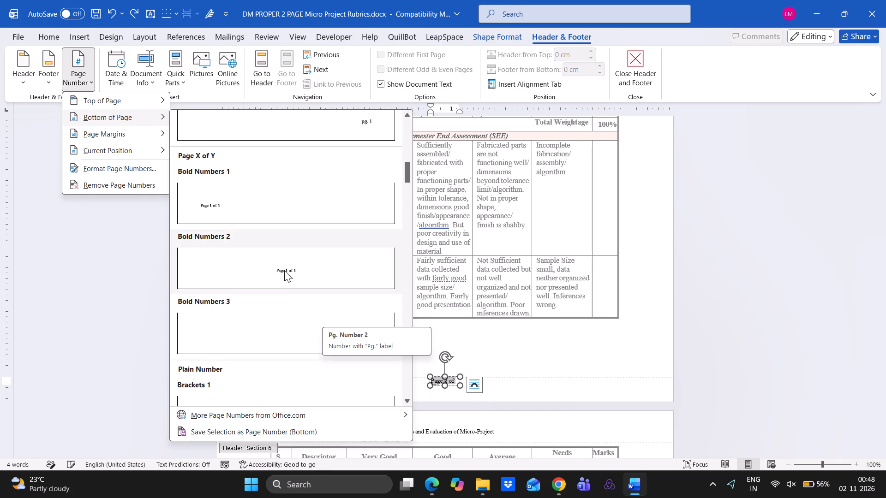
{"action": "left_click", "coordinate": [284, 270]}
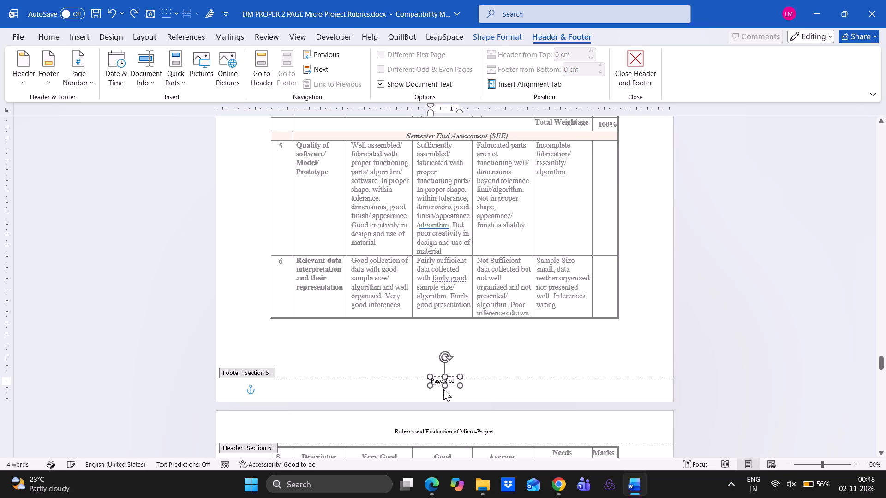
Check the page-number footers across the other rubrics copies, and return to the body text on the first page.
{"action": "scroll", "coordinate": [465, 382], "scroll_direction": "down", "scroll_amount": 1}
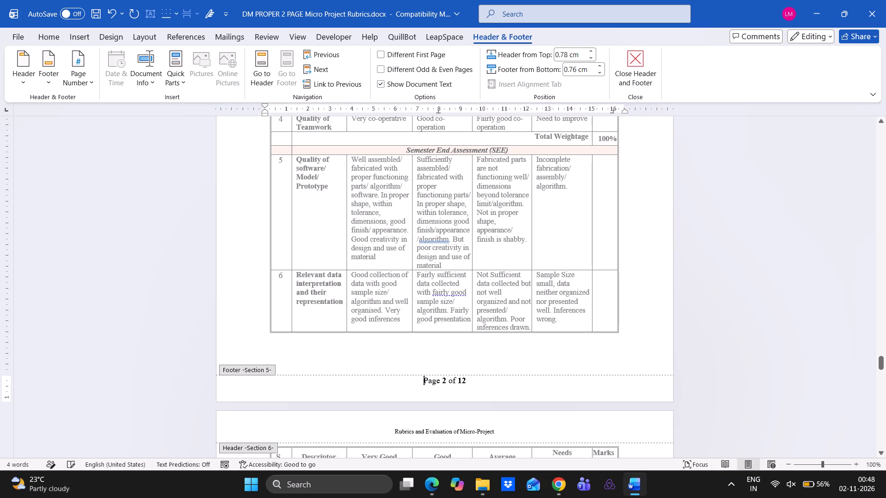
{"action": "scroll", "coordinate": [465, 382], "scroll_direction": "down", "scroll_amount": 11}
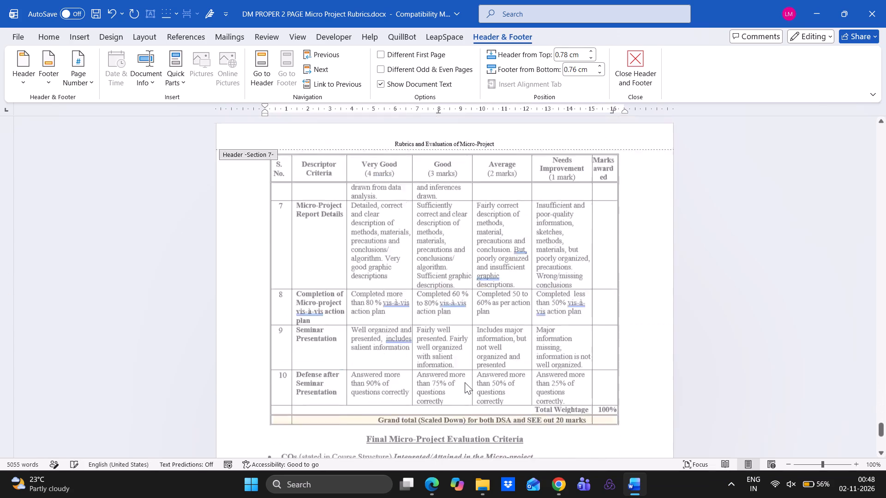
{"action": "scroll", "coordinate": [465, 382], "scroll_direction": "up", "scroll_amount": 20}
{"action": "scroll", "coordinate": [465, 382], "scroll_direction": "up", "scroll_amount": 20}
{"action": "scroll", "coordinate": [465, 382], "scroll_direction": "up", "scroll_amount": 20}
{"action": "scroll", "coordinate": [465, 382], "scroll_direction": "down", "scroll_amount": 3}
{"action": "scroll", "coordinate": [465, 382], "scroll_direction": "up", "scroll_amount": 10}
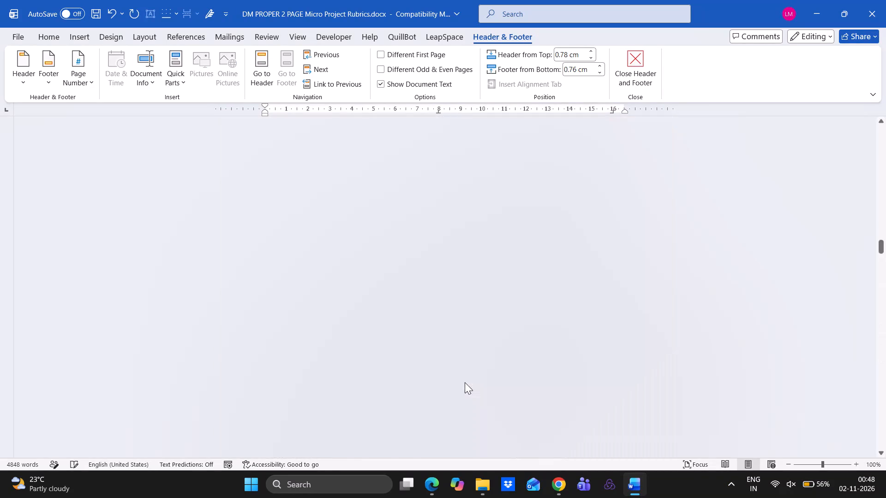
{"action": "scroll", "coordinate": [465, 382], "scroll_direction": "up", "scroll_amount": 7}
{"action": "left_click", "coordinate": [495, 394]}
{"action": "scroll", "coordinate": [495, 394], "scroll_direction": "down", "scroll_amount": 1}
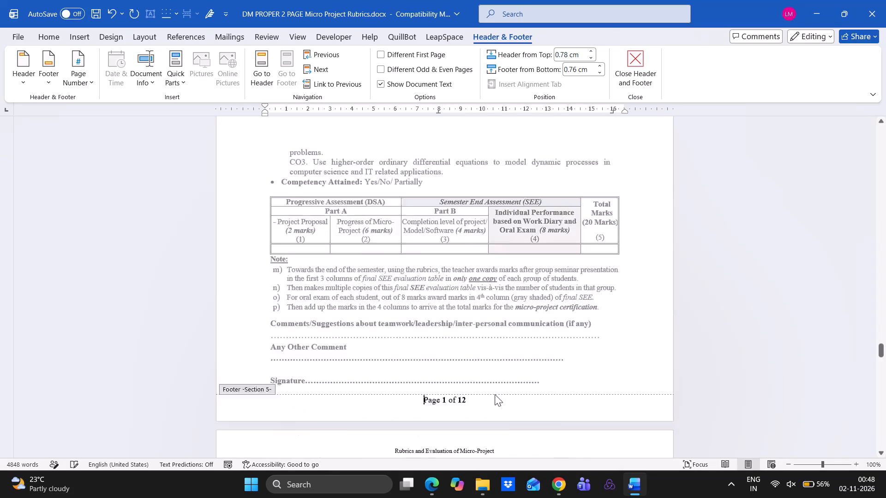
{"action": "scroll", "coordinate": [495, 394], "scroll_direction": "up", "scroll_amount": 20}
{"action": "scroll", "coordinate": [495, 394], "scroll_direction": "up", "scroll_amount": 6}
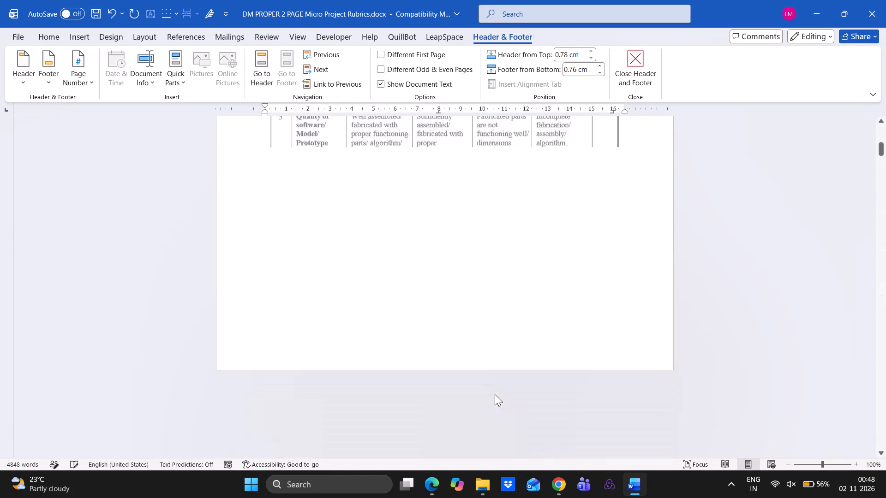
{"action": "scroll", "coordinate": [495, 394], "scroll_direction": "up", "scroll_amount": 5}
{"action": "double_click", "coordinate": [500, 340]}
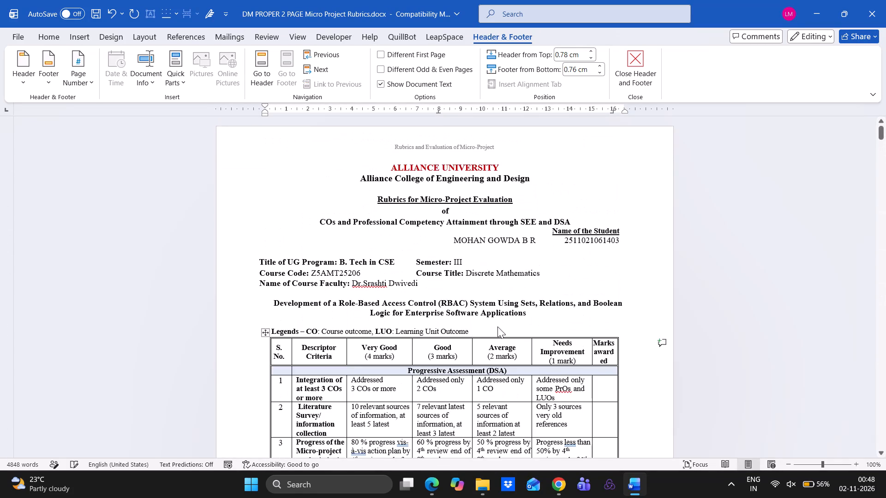
Replace the page number in the footer text box on the first rubrics copy's second page with 2.
{"action": "scroll", "coordinate": [496, 323], "scroll_direction": "down", "scroll_amount": 3}
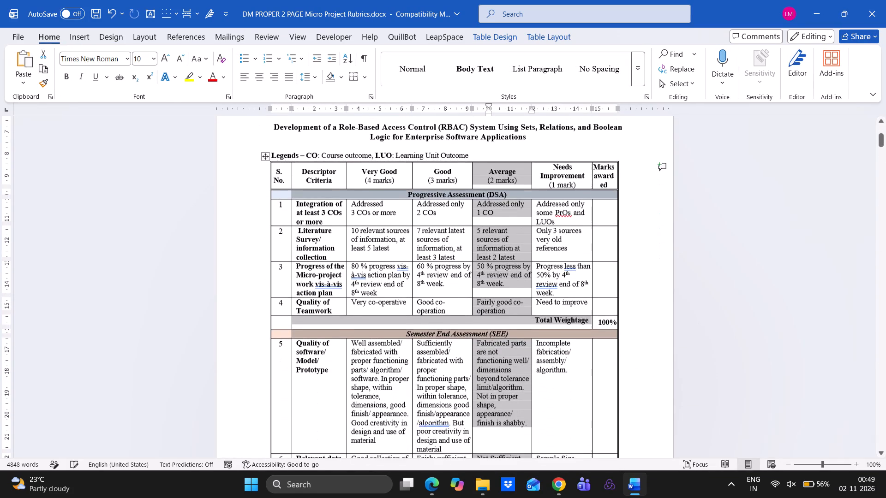
{"action": "scroll", "coordinate": [496, 323], "scroll_direction": "down", "scroll_amount": 3}
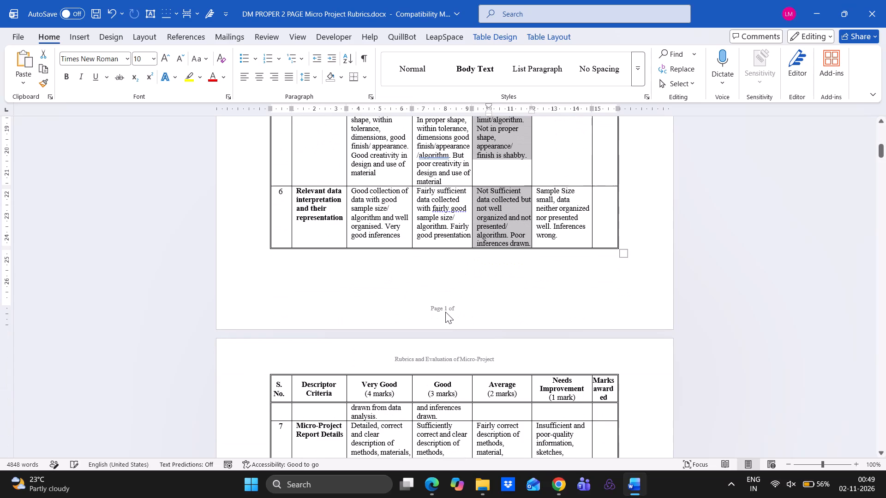
{"action": "left_click", "coordinate": [445, 312]}
{"action": "scroll", "coordinate": [445, 312], "scroll_direction": "down", "scroll_amount": 4}
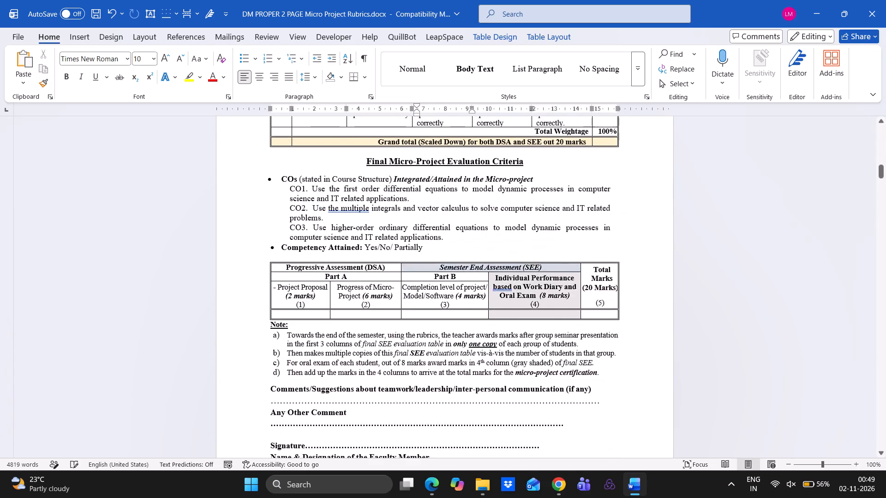
{"action": "scroll", "coordinate": [445, 312], "scroll_direction": "down", "scroll_amount": 2}
{"action": "double_click", "coordinate": [451, 357]}
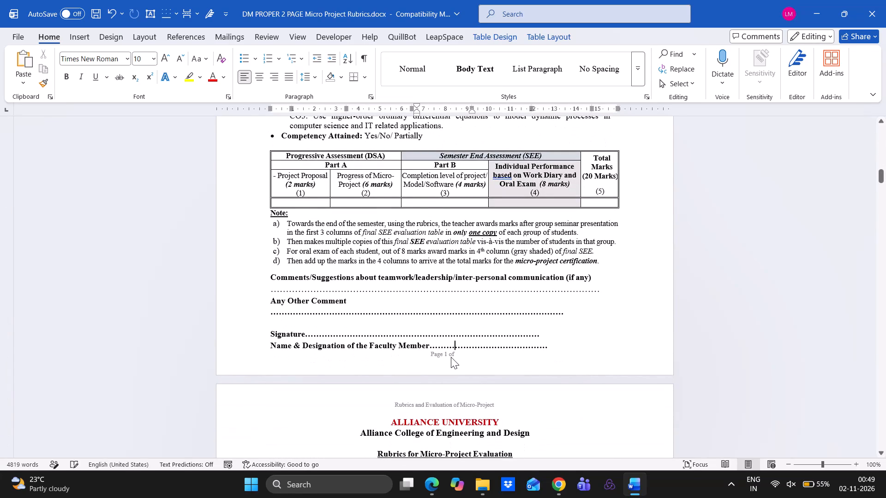
{"action": "double_click", "coordinate": [451, 357]}
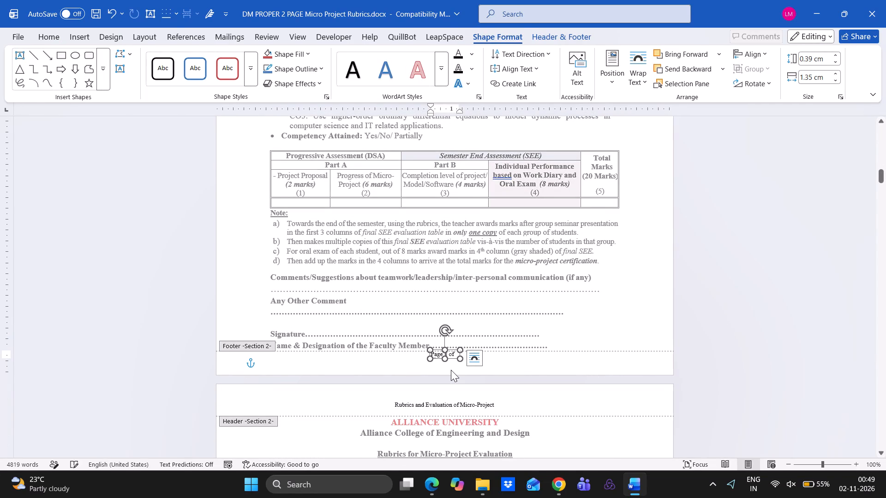
{"action": "key", "text": "Right"}
{"action": "key", "text": "Left"}
{"action": "double_click", "coordinate": [452, 352]}
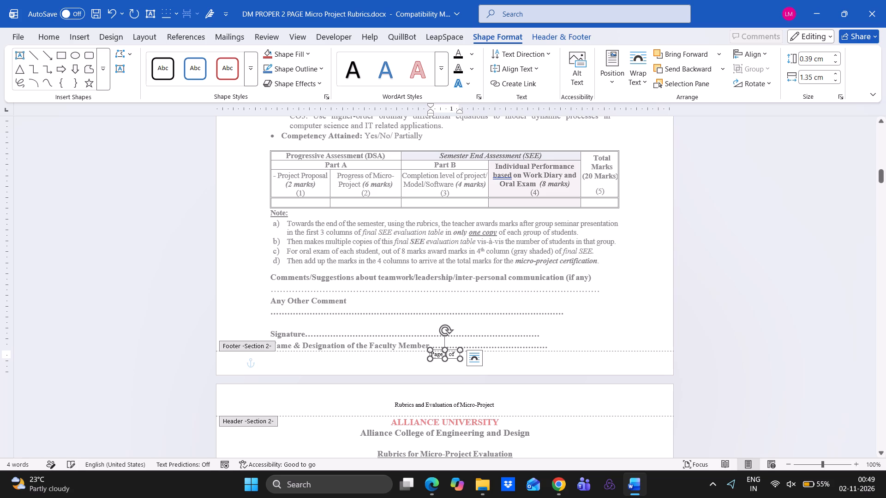
{"action": "double_click", "coordinate": [450, 353]}
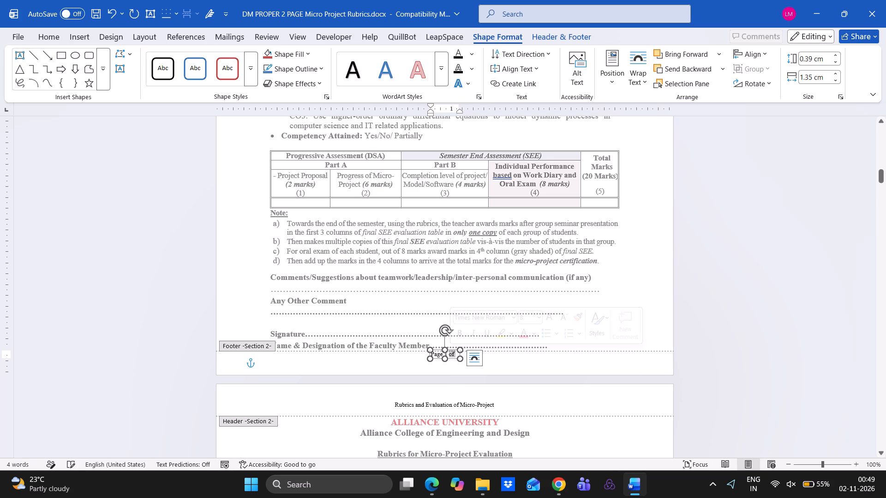
{"action": "key", "text": "Left"}
{"action": "key", "text": "Left"}
{"action": "key", "text": "BackSpace"}
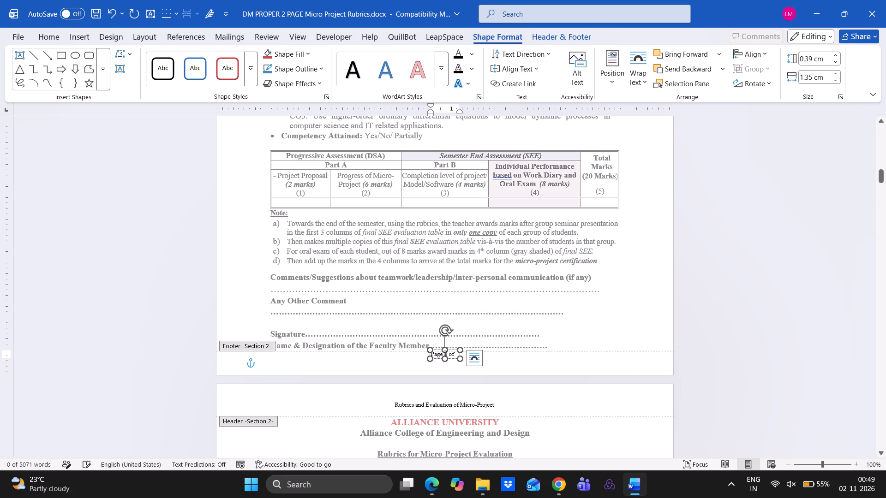
{"action": "key", "text": "2"}
Add the total page count 12 after "of" in the same Section 2 footer text box, and return to the body text.
{"action": "key", "text": "Right"}
{"action": "key", "text": "Right"}
{"action": "key", "text": "Right"}
{"action": "key", "text": "Right"}
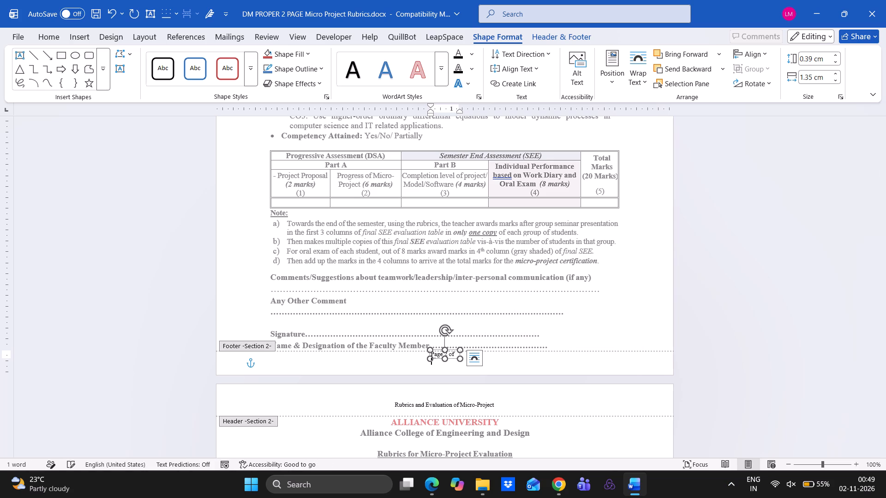
{"action": "key", "text": "Left"}
{"action": "key", "text": "space"}
{"action": "type", "text": "12"}
{"action": "key", "text": "Return"}
{"action": "left_click", "coordinate": [562, 343]}
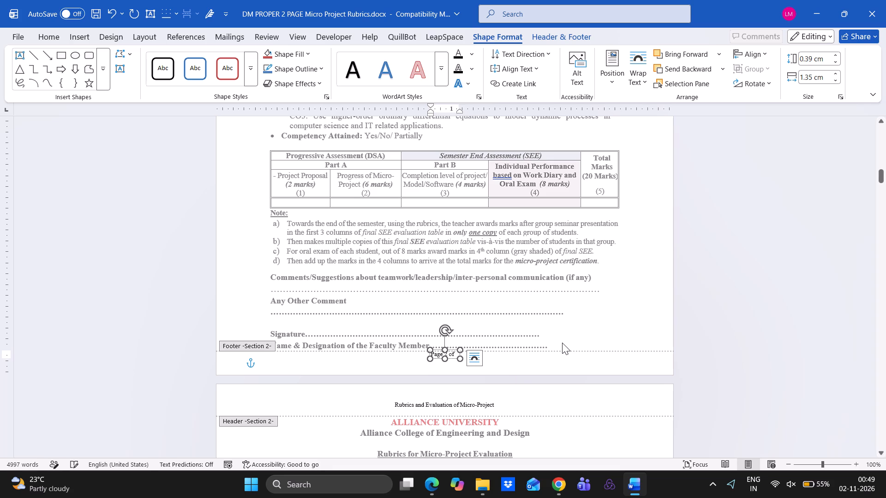
{"action": "double_click", "coordinate": [562, 343]}
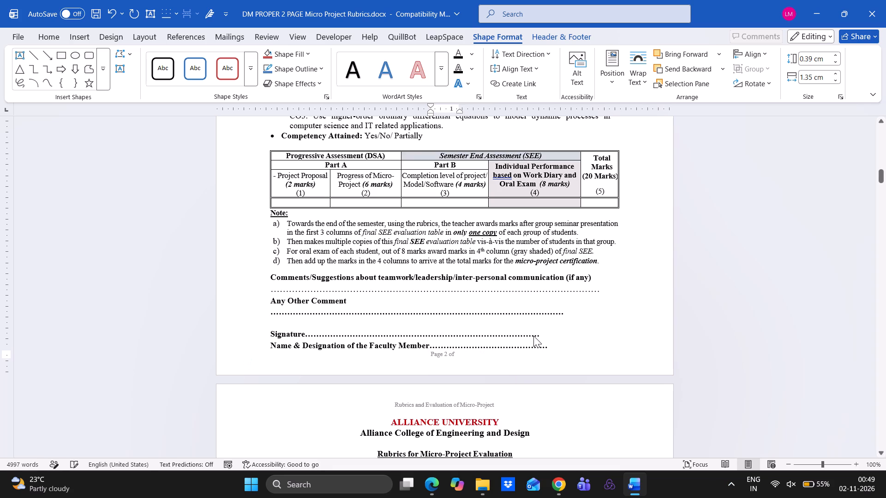
{"action": "double_click", "coordinate": [533, 336]}
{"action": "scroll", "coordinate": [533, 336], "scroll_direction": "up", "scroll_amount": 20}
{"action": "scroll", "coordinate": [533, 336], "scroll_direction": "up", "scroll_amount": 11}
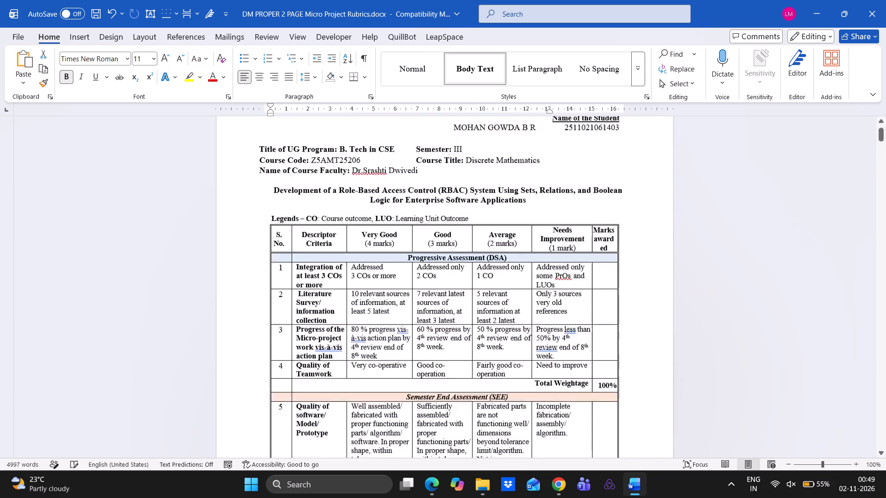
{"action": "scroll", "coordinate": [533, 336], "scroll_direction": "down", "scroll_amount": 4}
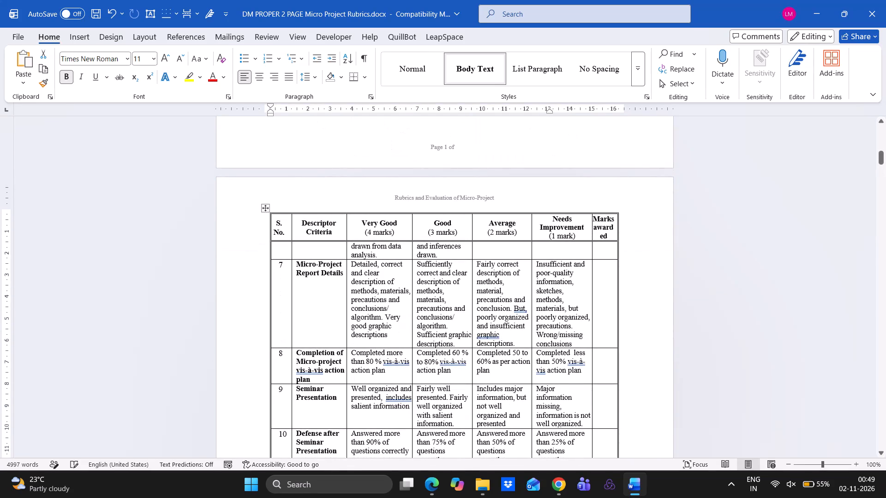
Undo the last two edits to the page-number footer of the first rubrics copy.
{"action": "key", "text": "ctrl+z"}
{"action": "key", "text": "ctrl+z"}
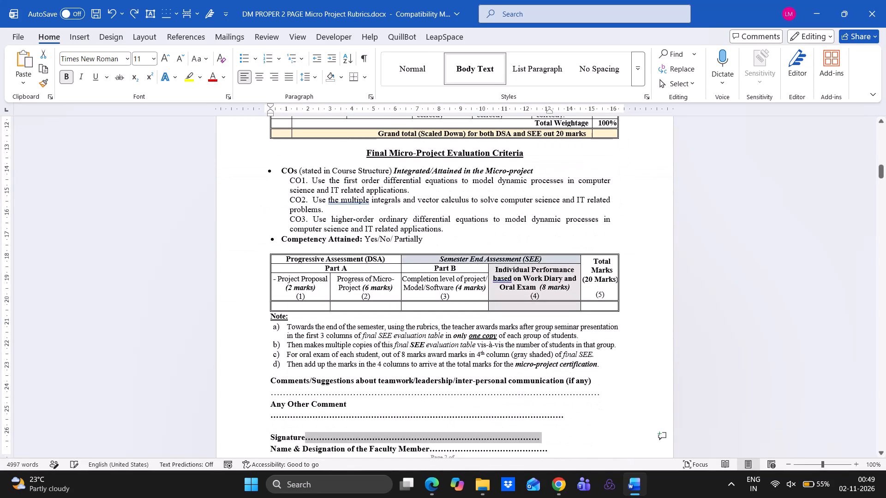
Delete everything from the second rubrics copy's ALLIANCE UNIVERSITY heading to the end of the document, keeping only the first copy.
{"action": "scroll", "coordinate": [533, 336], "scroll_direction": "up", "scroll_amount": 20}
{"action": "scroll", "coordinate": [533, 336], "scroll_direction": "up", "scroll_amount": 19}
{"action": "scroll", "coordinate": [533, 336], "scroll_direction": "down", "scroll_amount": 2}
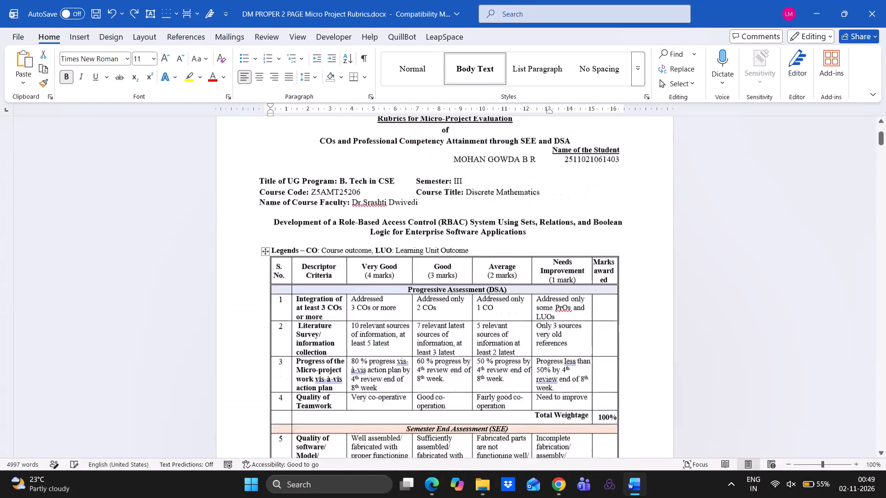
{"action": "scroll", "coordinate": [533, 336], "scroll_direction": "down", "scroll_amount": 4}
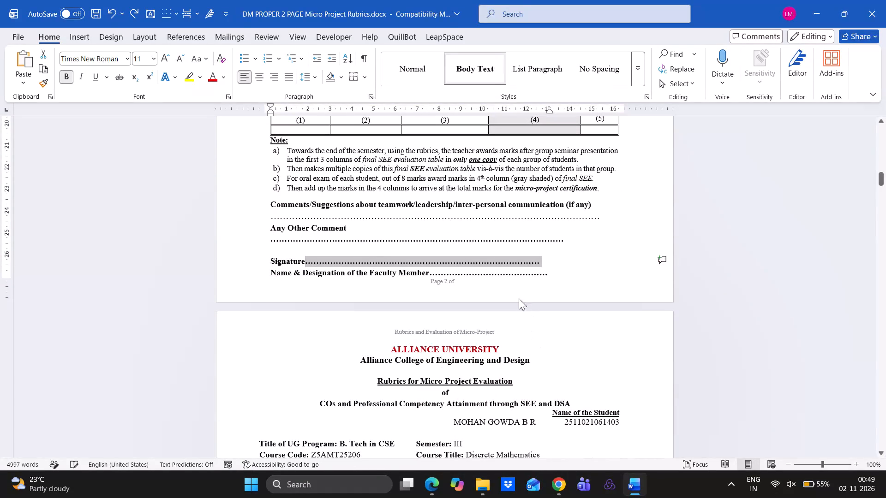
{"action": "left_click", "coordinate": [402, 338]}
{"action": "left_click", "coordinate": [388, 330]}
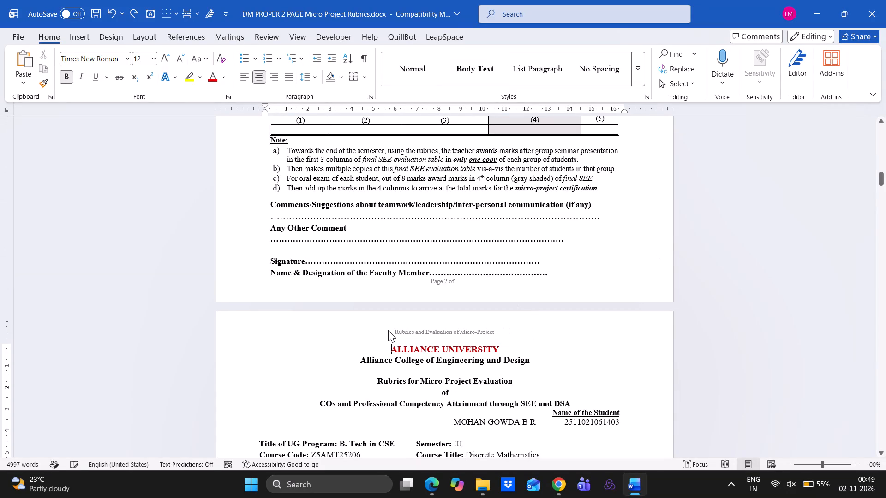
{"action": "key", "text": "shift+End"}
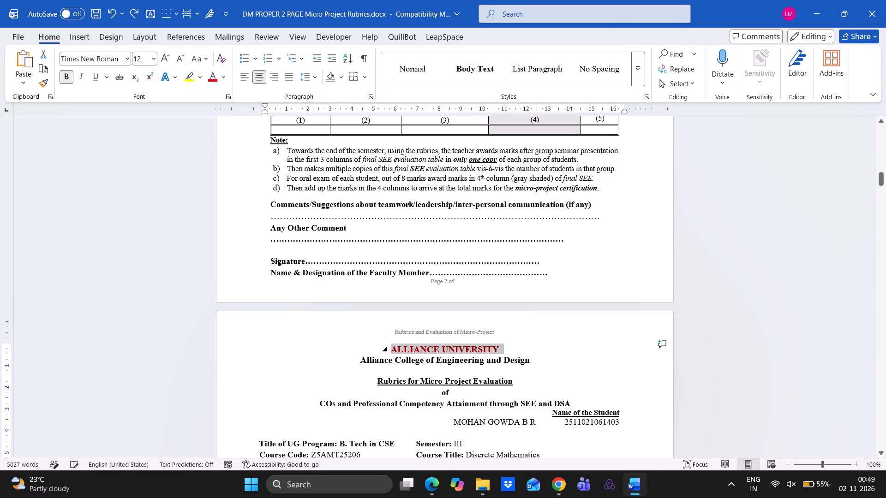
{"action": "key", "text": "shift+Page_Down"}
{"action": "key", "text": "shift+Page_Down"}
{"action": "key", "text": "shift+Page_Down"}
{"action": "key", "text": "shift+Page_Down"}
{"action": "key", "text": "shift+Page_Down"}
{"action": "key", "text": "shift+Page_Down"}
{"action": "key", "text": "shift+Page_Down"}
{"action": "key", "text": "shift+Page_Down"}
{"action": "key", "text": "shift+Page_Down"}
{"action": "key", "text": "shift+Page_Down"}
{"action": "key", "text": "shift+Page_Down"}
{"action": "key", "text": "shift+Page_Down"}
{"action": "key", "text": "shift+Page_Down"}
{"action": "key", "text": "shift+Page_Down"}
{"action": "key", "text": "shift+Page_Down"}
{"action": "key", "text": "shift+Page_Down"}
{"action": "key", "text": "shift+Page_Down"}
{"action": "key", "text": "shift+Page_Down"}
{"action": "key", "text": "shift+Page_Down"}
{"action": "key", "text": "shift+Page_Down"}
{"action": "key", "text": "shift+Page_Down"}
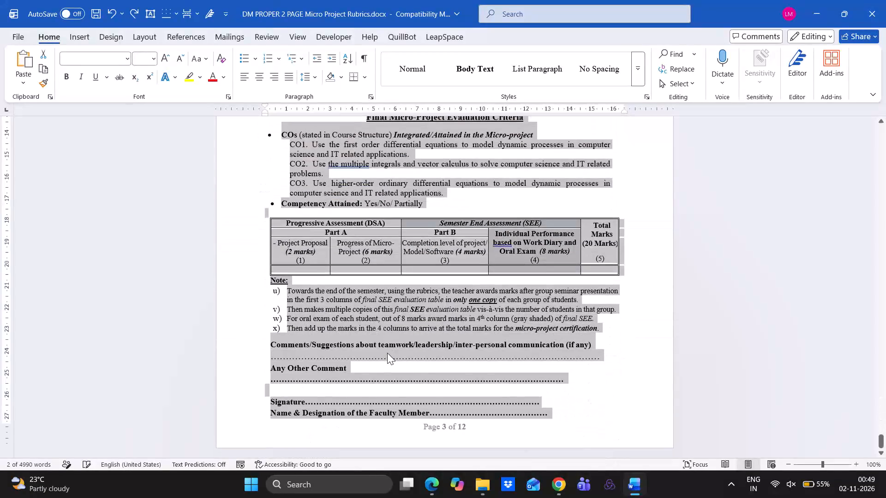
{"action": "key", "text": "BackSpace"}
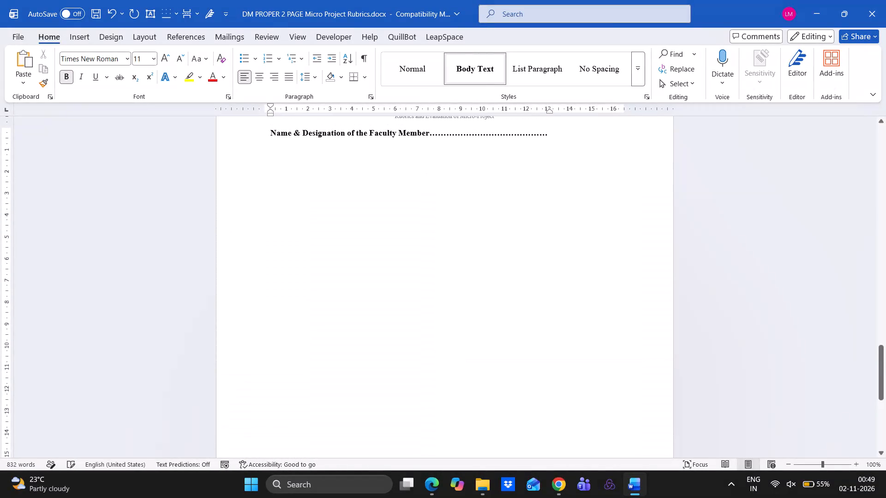
Check the layout, page breaks and page-number footers throughout the remaining rubrics copy.
{"action": "scroll", "coordinate": [387, 353], "scroll_direction": "down", "scroll_amount": 1}
{"action": "scroll", "coordinate": [387, 353], "scroll_direction": "up", "scroll_amount": 4}
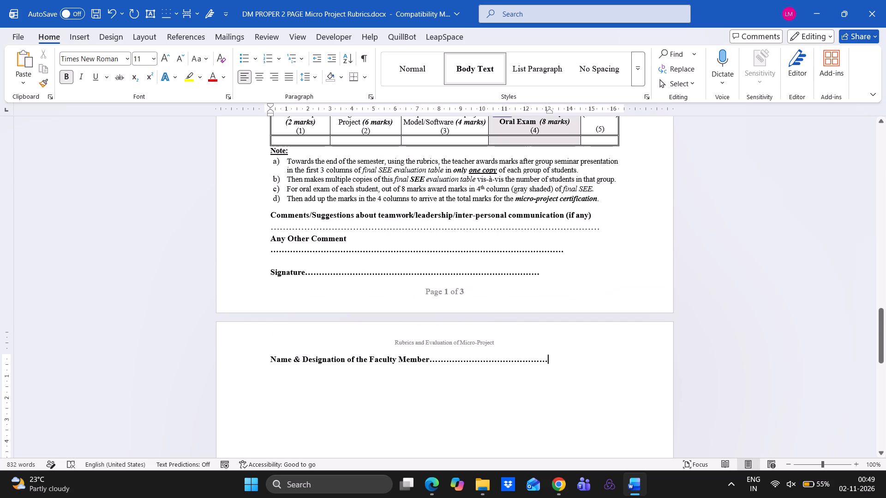
{"action": "scroll", "coordinate": [387, 353], "scroll_direction": "up", "scroll_amount": 7}
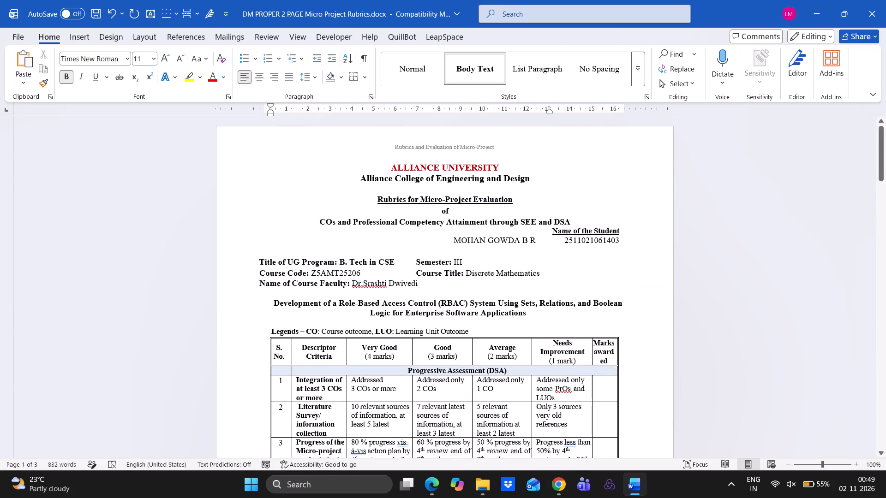
{"action": "scroll", "coordinate": [435, 262], "scroll_direction": "down", "scroll_amount": 1}
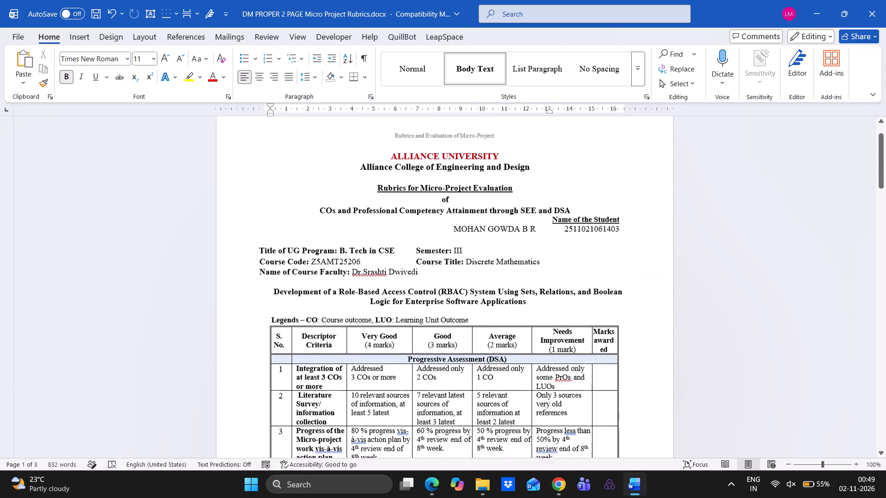
{"action": "scroll", "coordinate": [435, 262], "scroll_direction": "down", "scroll_amount": 4}
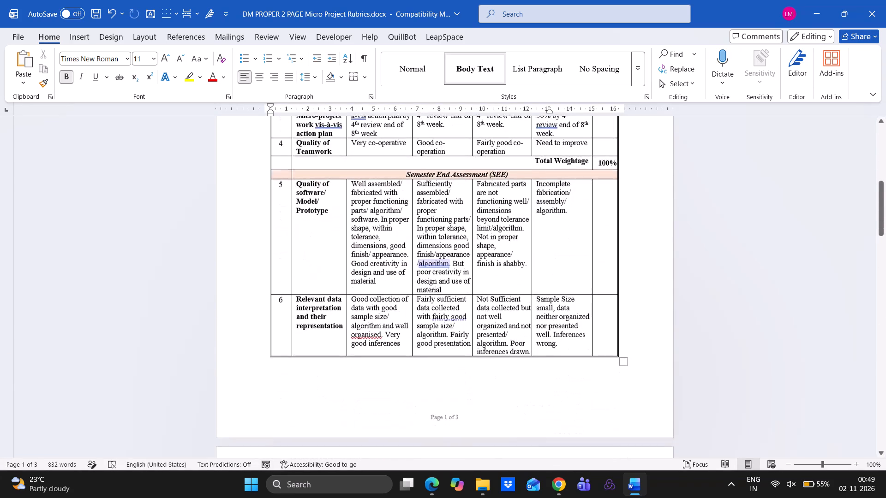
{"action": "scroll", "coordinate": [435, 262], "scroll_direction": "down", "scroll_amount": 4}
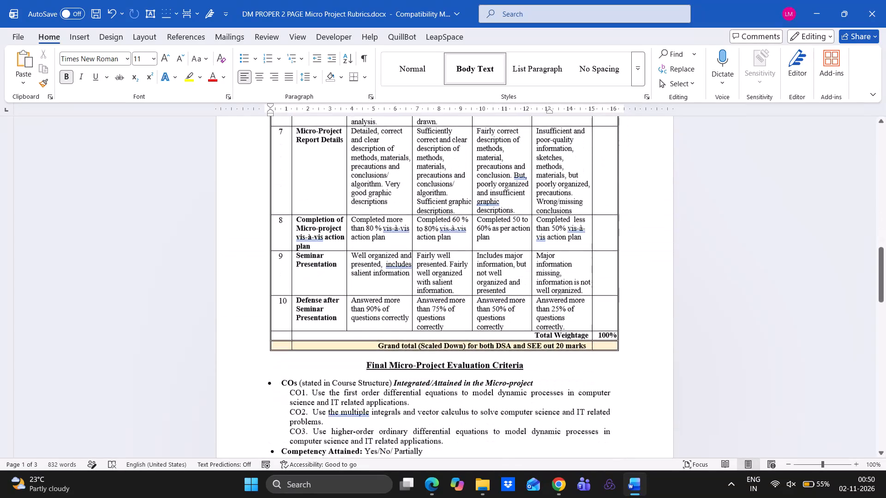
{"action": "scroll", "coordinate": [435, 262], "scroll_direction": "down", "scroll_amount": 3}
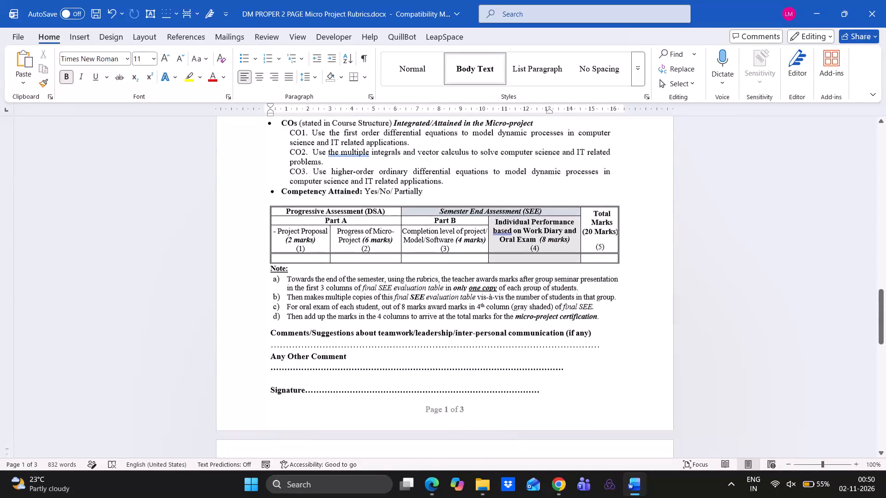
{"action": "scroll", "coordinate": [435, 262], "scroll_direction": "down", "scroll_amount": 1}
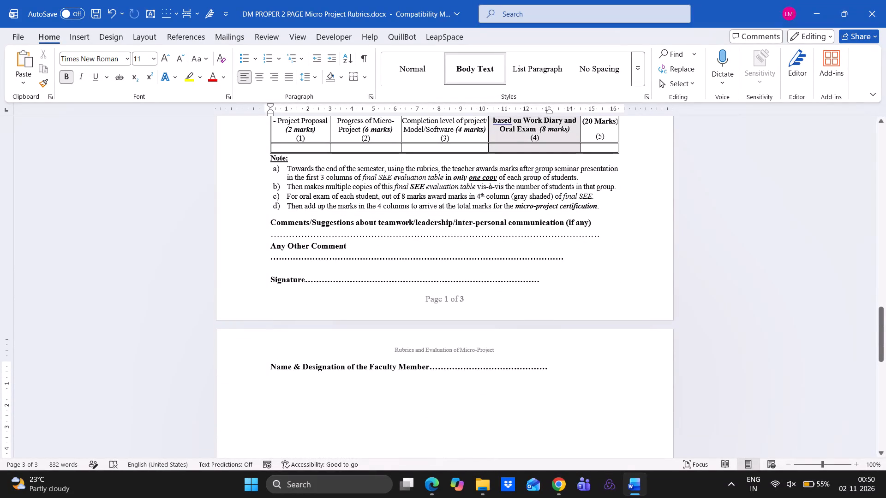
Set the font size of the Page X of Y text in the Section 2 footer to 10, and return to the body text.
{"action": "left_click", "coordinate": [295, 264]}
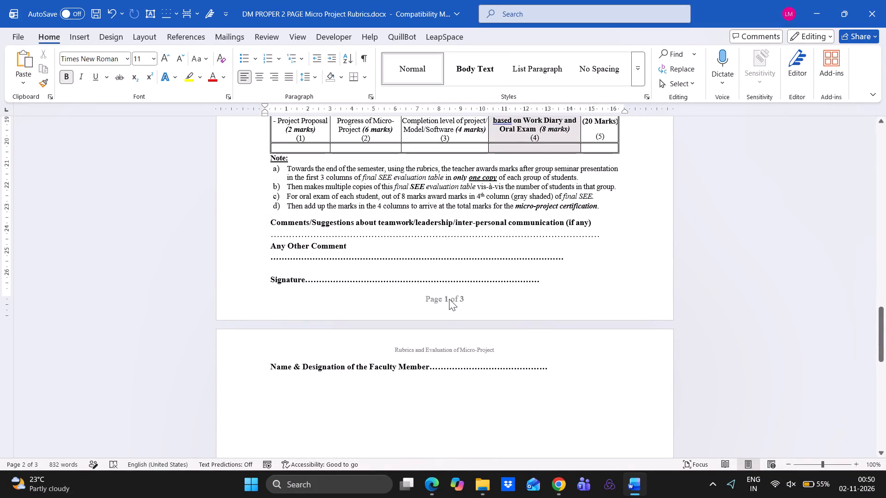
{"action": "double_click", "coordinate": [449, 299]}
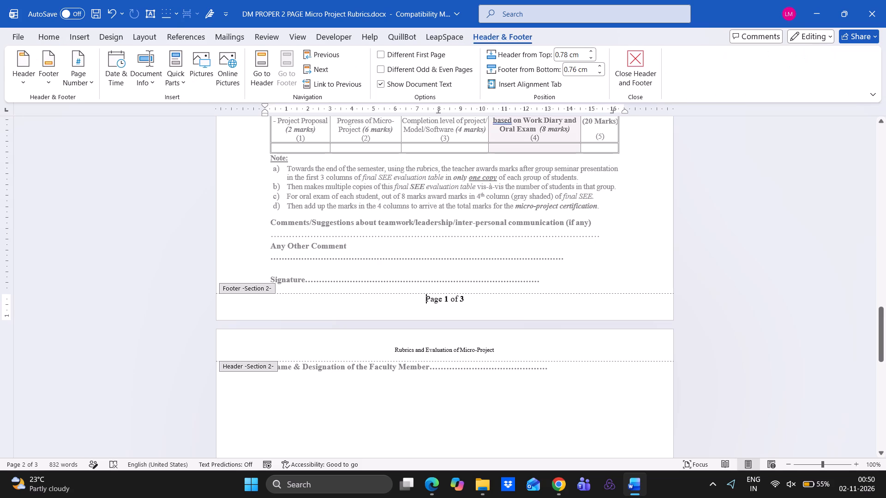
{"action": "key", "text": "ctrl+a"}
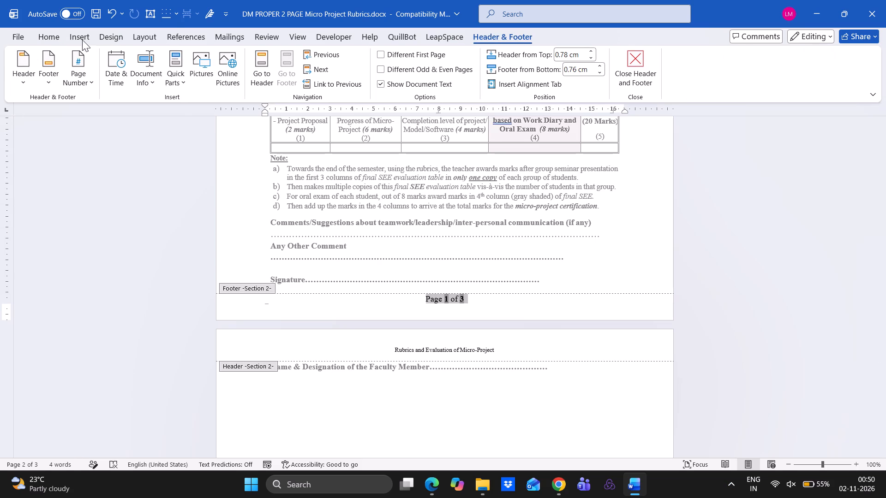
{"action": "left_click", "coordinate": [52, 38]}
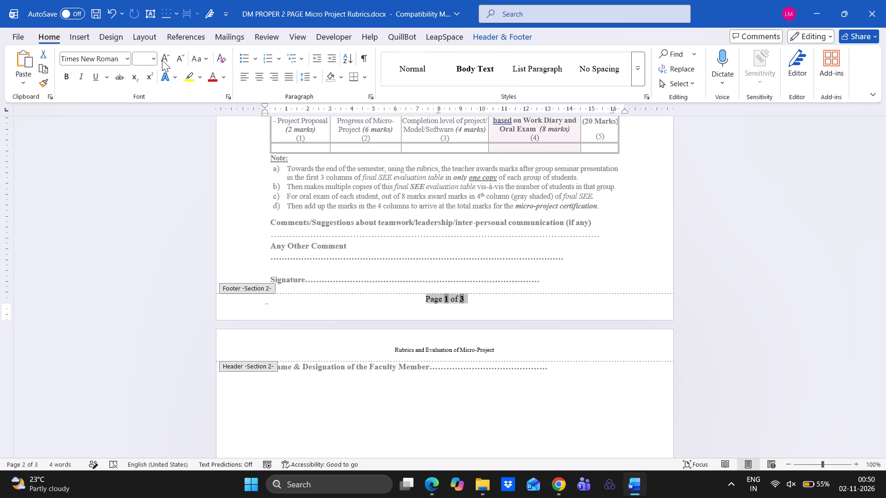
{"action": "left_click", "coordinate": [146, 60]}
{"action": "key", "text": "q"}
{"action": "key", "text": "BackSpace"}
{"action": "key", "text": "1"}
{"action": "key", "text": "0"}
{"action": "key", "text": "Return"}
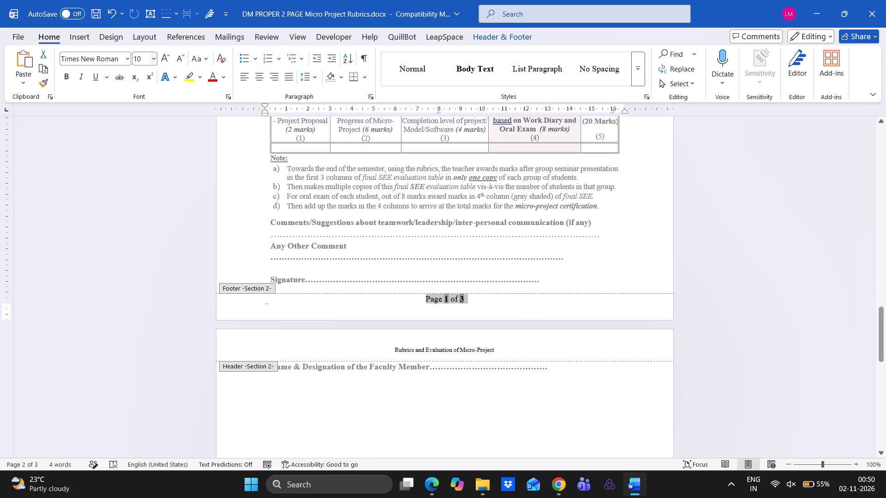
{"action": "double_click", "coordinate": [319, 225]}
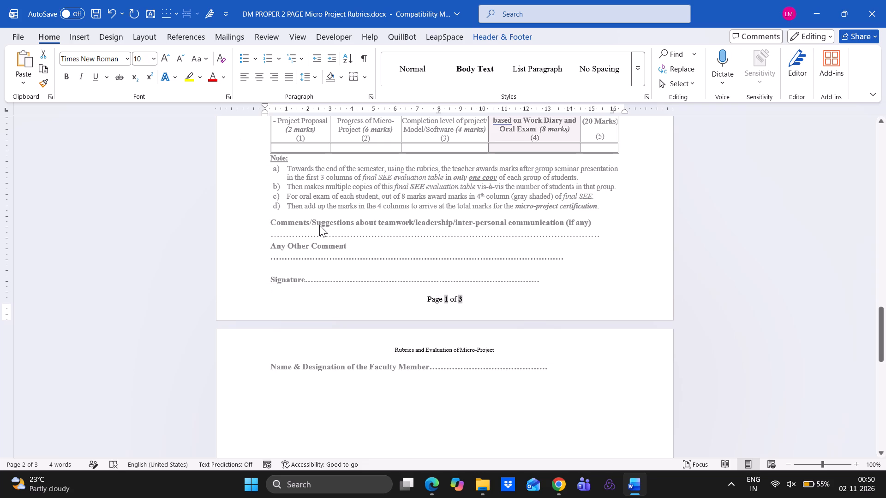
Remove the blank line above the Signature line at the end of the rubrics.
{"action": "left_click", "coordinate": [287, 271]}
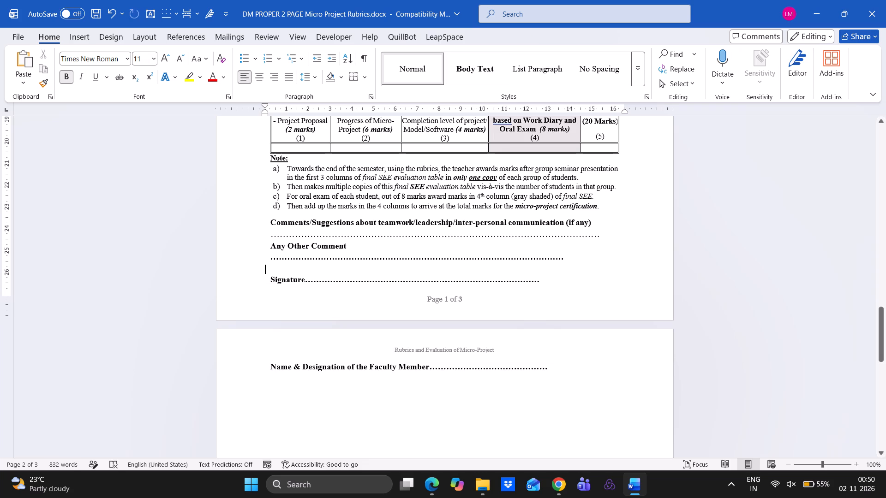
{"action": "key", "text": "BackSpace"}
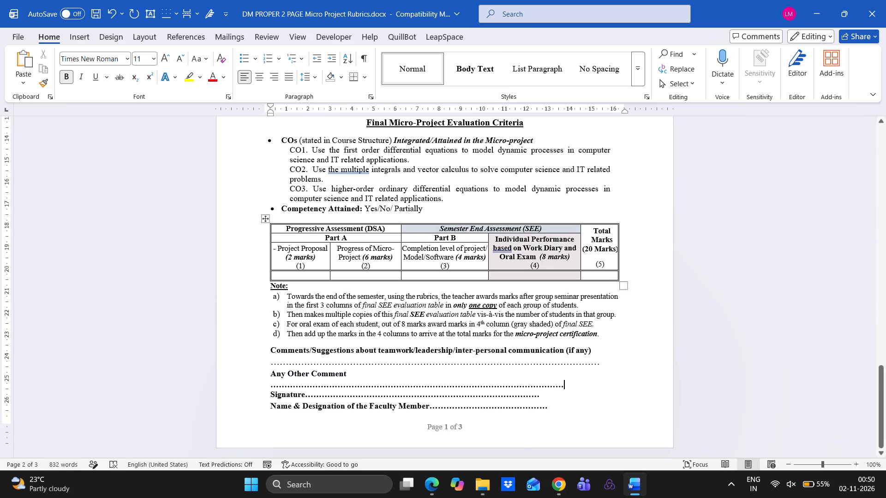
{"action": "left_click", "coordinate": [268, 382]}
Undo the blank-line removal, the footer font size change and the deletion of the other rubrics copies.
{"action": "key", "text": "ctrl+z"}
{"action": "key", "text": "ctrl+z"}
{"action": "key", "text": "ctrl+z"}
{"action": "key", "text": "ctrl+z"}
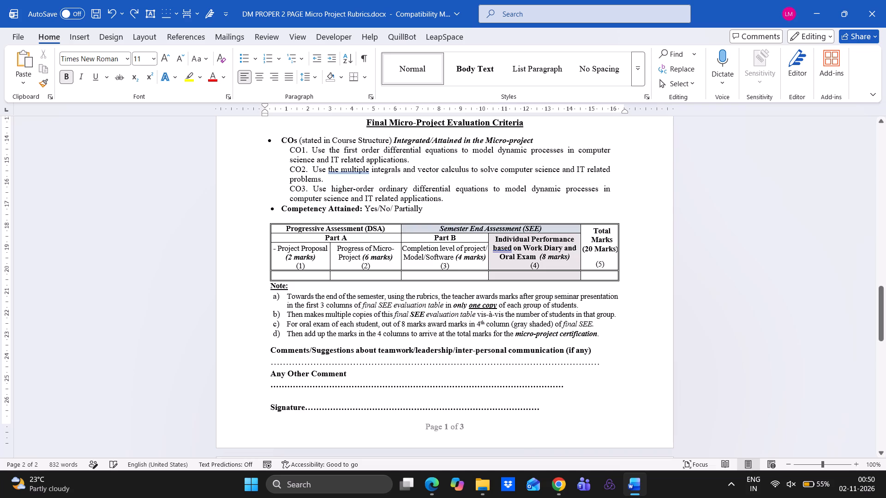
Delete the first five rubrics copies, from the document's beginning through the fifth copy's faculty member line, keeping only the last copy.
{"action": "scroll", "coordinate": [285, 397], "scroll_direction": "down", "scroll_amount": 1}
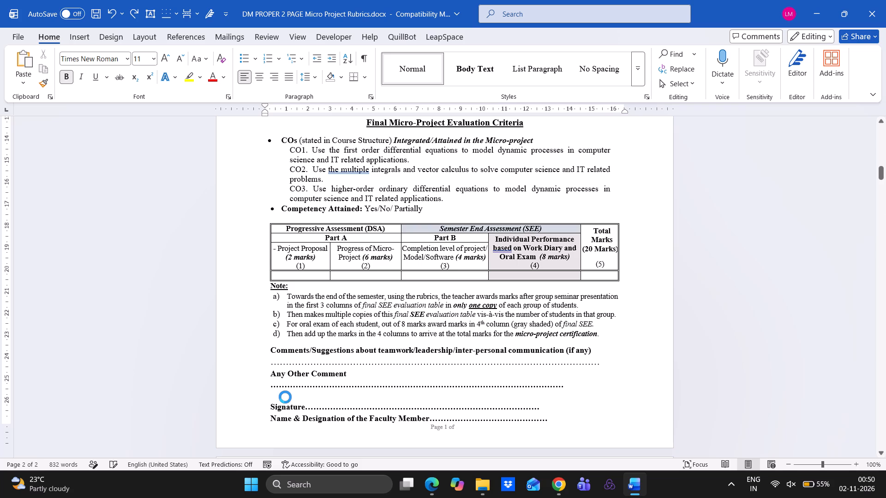
{"action": "scroll", "coordinate": [285, 397], "scroll_direction": "down", "scroll_amount": 7}
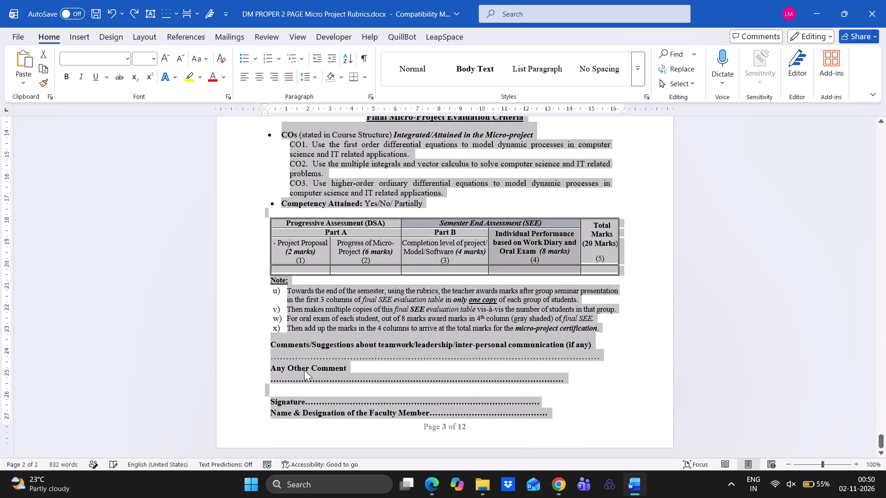
{"action": "left_click", "coordinate": [281, 384]}
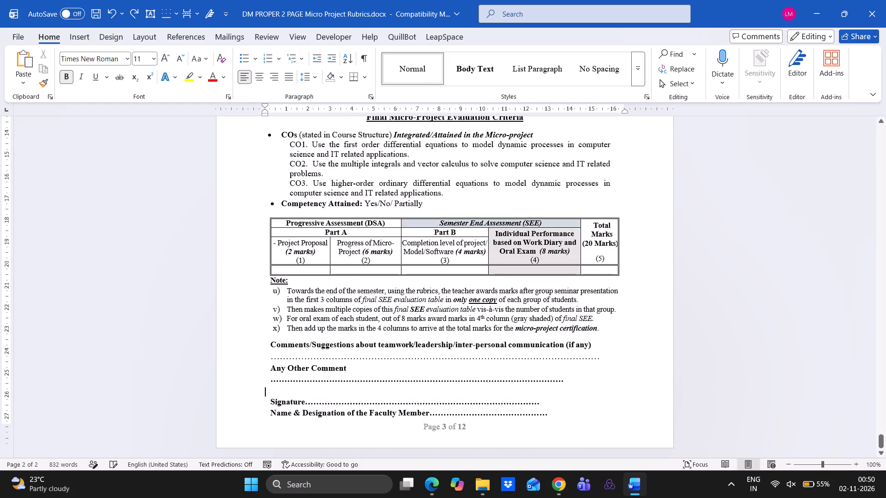
{"action": "scroll", "coordinate": [281, 386], "scroll_direction": "up", "scroll_amount": 3}
{"action": "scroll", "coordinate": [281, 386], "scroll_direction": "down", "scroll_amount": 6}
{"action": "scroll", "coordinate": [281, 386], "scroll_direction": "up", "scroll_amount": 7}
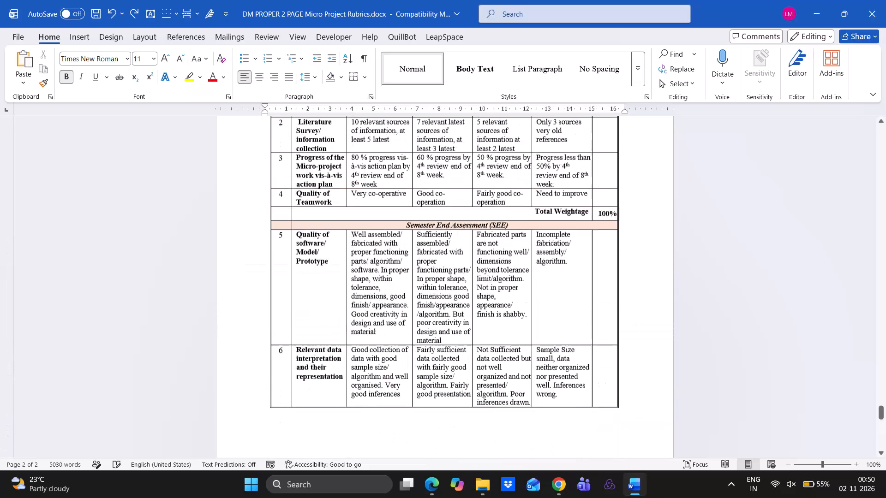
{"action": "scroll", "coordinate": [281, 386], "scroll_direction": "up", "scroll_amount": 3}
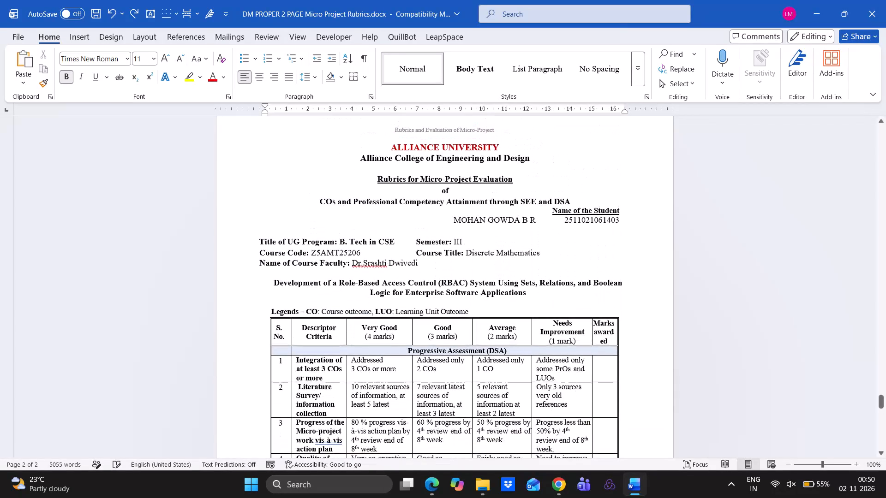
{"action": "scroll", "coordinate": [283, 375], "scroll_direction": "up", "scroll_amount": 1}
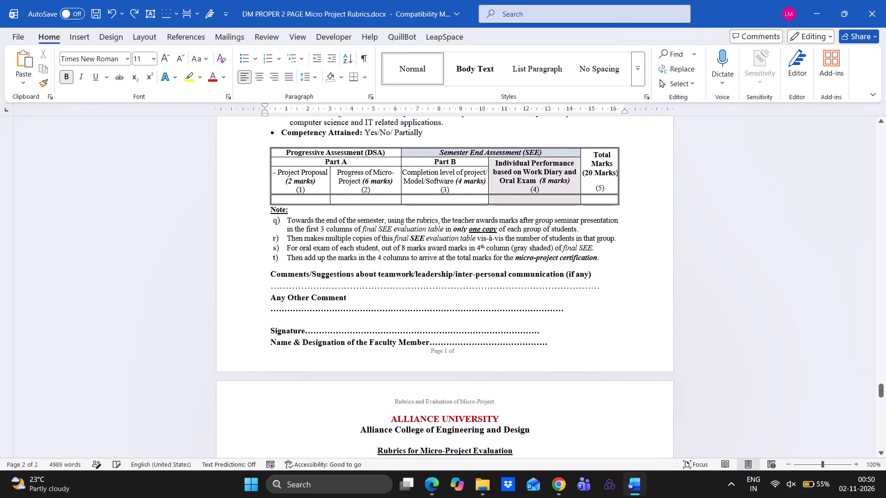
{"action": "left_click", "coordinate": [556, 342]}
{"action": "left_click_drag", "start_coordinate": [556, 342], "coordinate": [228, 0]}
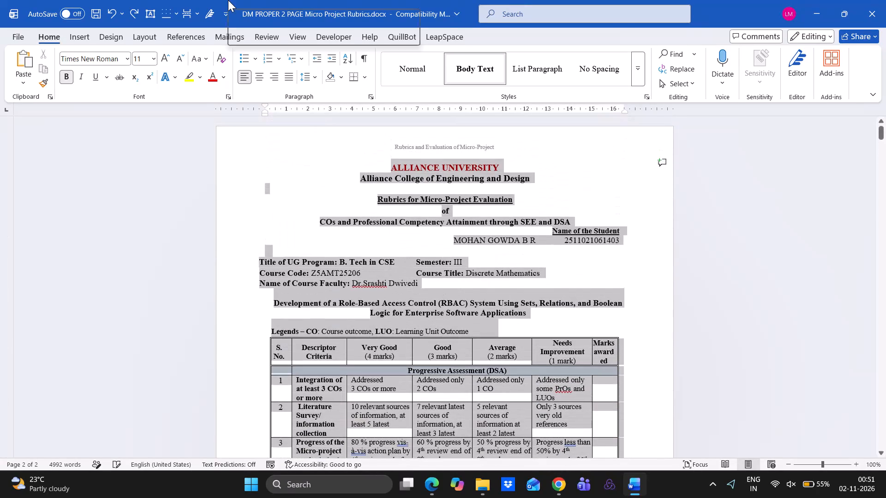
{"action": "key", "text": "BackSpace"}
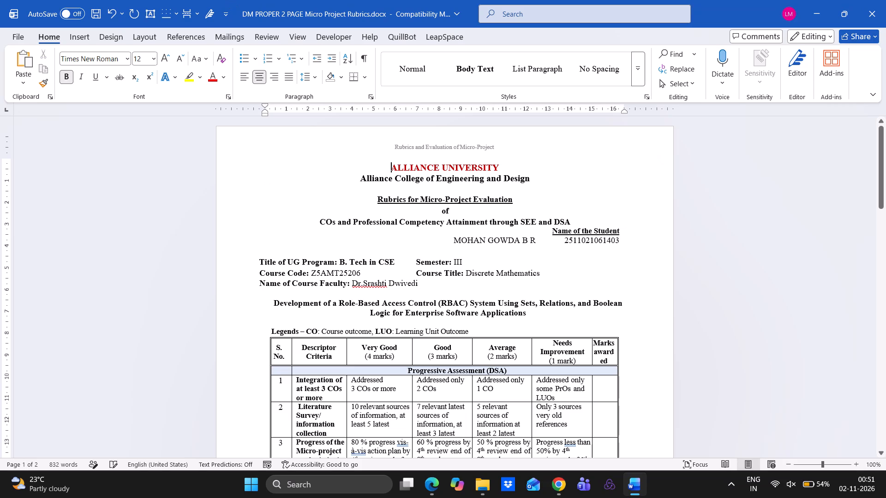
{"action": "scroll", "coordinate": [325, 277], "scroll_direction": "down", "scroll_amount": 5}
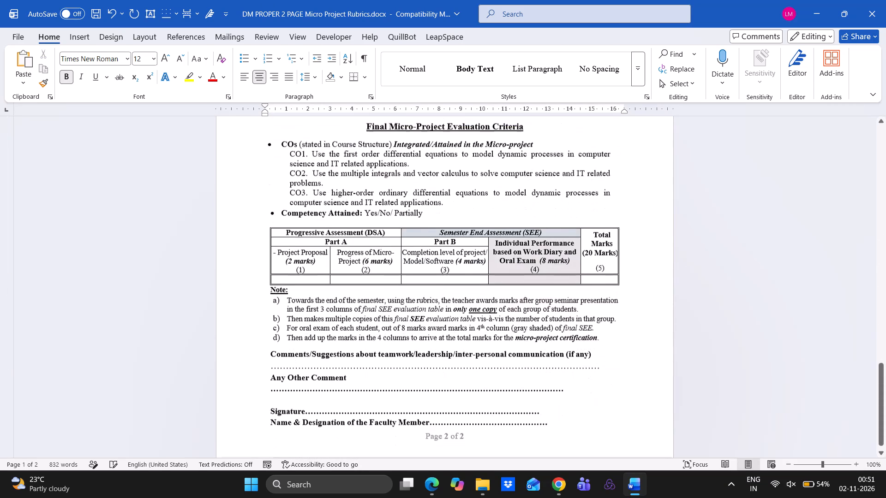
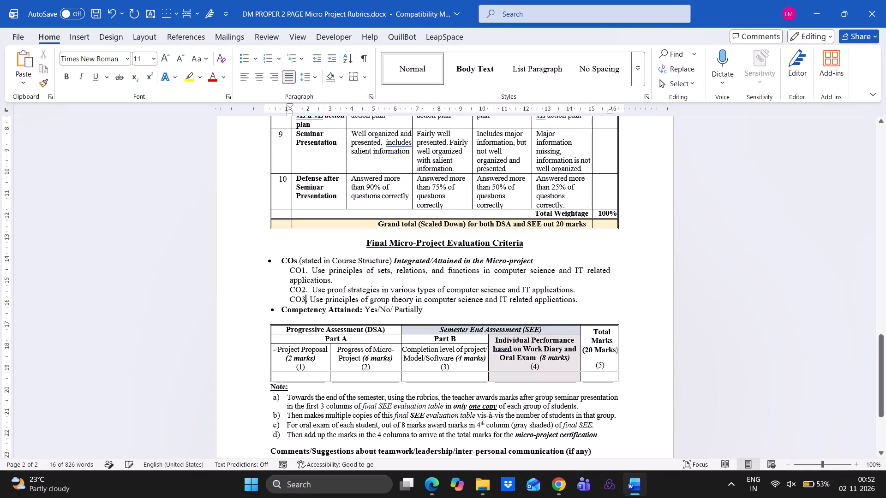
Renumber the third course outcome, the group theory one, as CO5. in the Final Micro-Project Evaluation Criteria list.
{"action": "left_click", "coordinate": [304, 298]}
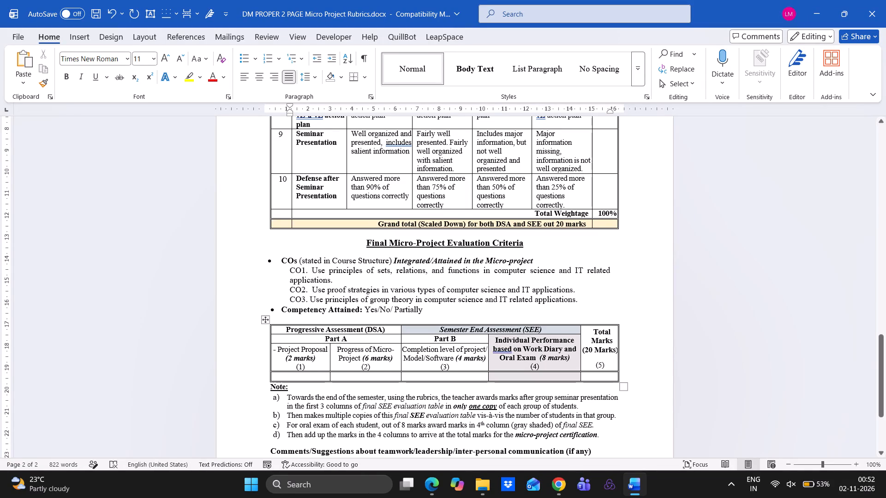
{"action": "key", "text": "BackSpace"}
{"action": "key", "text": "5"}
{"action": "key", "text": "Right"}
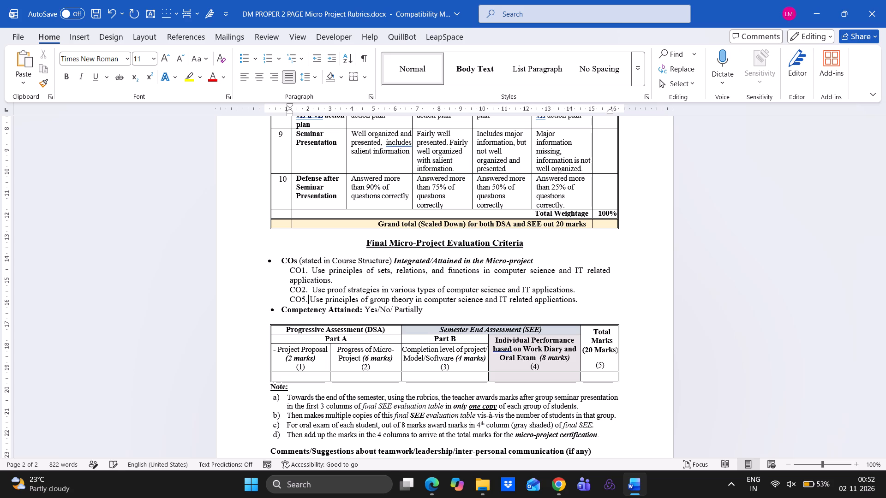
{"action": "key", "text": "BackSpace"}
{"action": "key", "text": "shift+colon"}
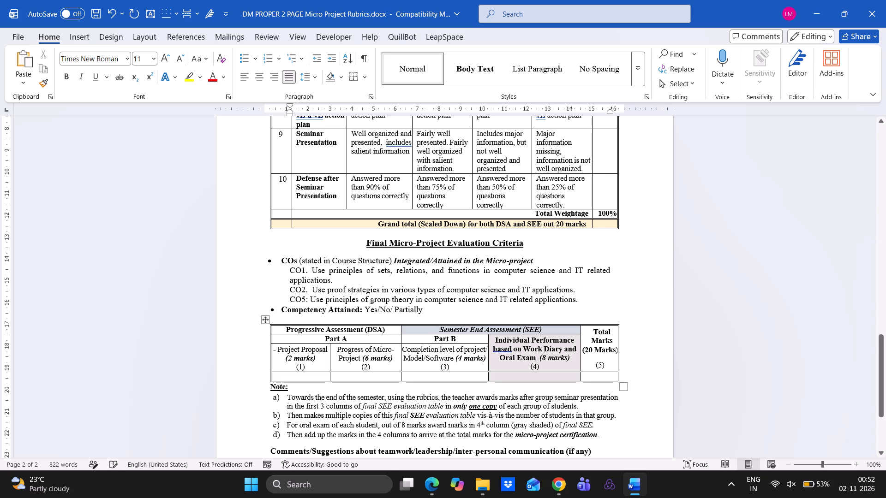
{"action": "key", "text": "BackSpace"}
{"action": "key", "text": "period"}
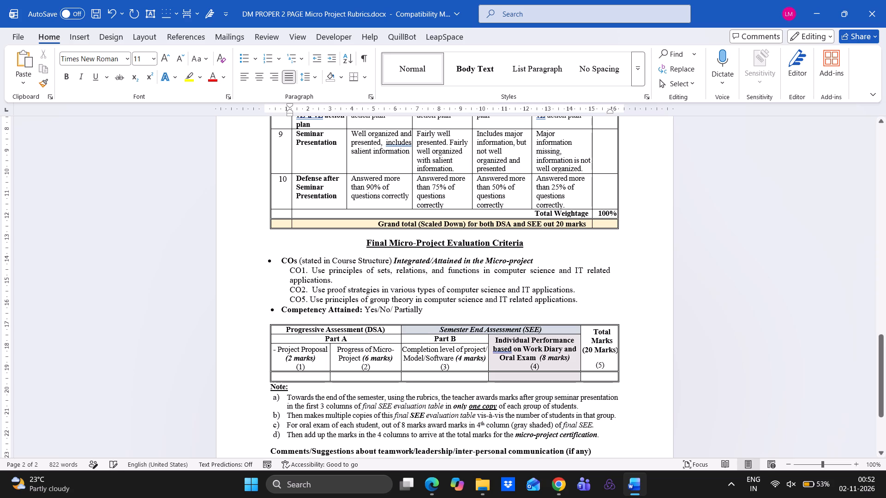
Review the remaining two-page rubrics copy, from the signature lines and page footers back to the title and student details.
{"action": "scroll", "coordinate": [336, 309], "scroll_direction": "down", "scroll_amount": 2}
{"action": "scroll", "coordinate": [336, 309], "scroll_direction": "up", "scroll_amount": 2}
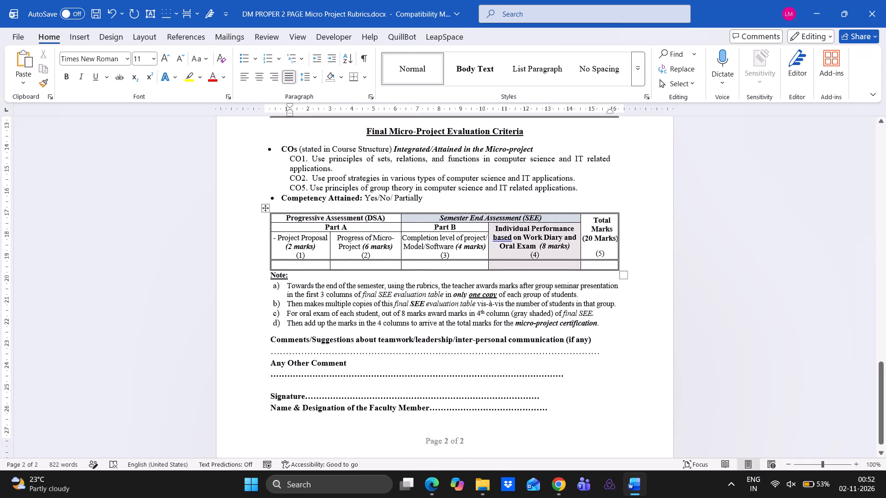
{"action": "scroll", "coordinate": [336, 309], "scroll_direction": "up", "scroll_amount": 4}
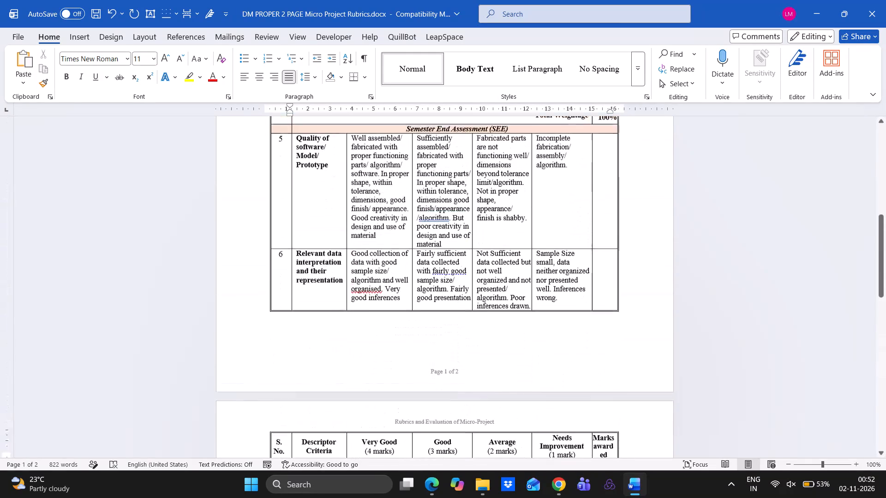
{"action": "scroll", "coordinate": [336, 309], "scroll_direction": "up", "scroll_amount": 3}
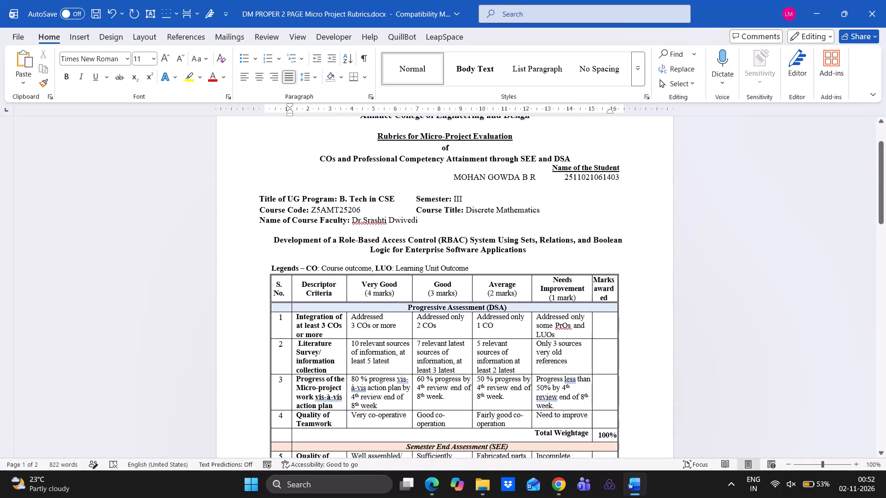
{"action": "scroll", "coordinate": [336, 309], "scroll_direction": "up", "scroll_amount": 1}
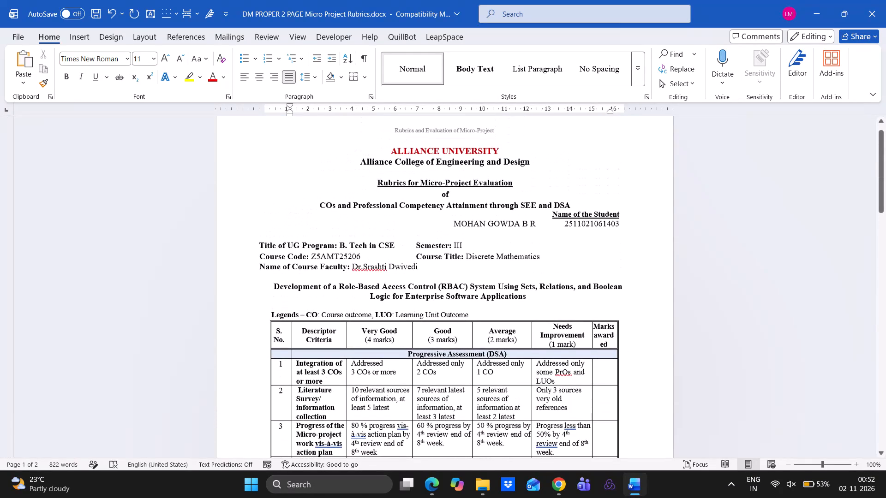
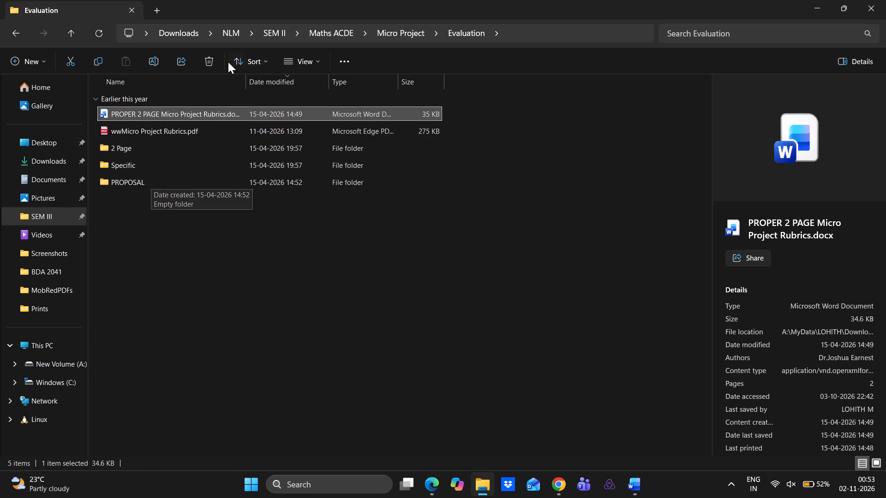
Open the Micro Project - Front page document from the parent Micro Project folder.
{"action": "left_click", "coordinate": [80, 33]}
{"action": "left_click", "coordinate": [70, 33]}
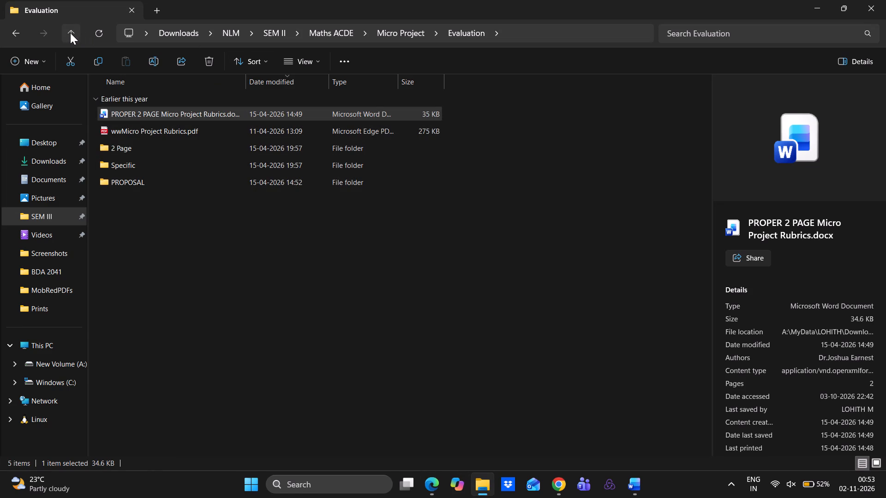
{"action": "double_click", "coordinate": [153, 144]}
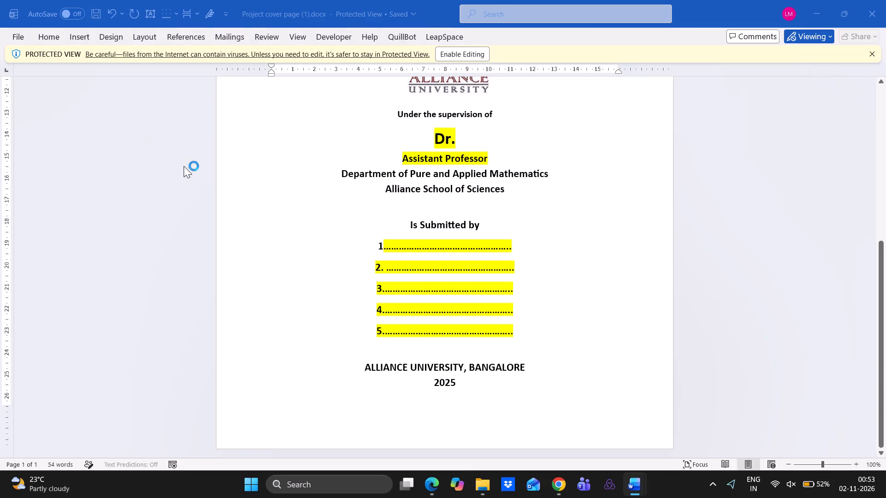
Examine the earlier front page, from the project title and course details to the student list and year.
{"action": "scroll", "coordinate": [244, 204], "scroll_direction": "down", "scroll_amount": 2}
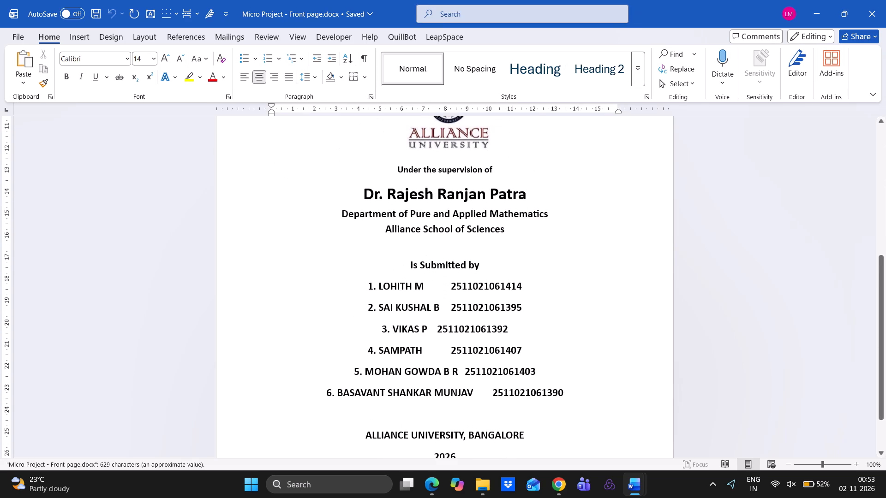
{"action": "scroll", "coordinate": [244, 204], "scroll_direction": "down", "scroll_amount": 4}
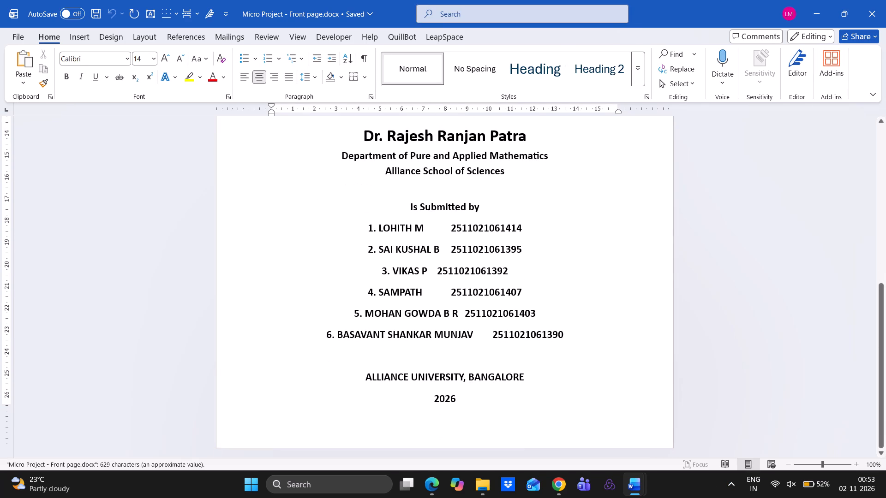
{"action": "scroll", "coordinate": [244, 204], "scroll_direction": "up", "scroll_amount": 5}
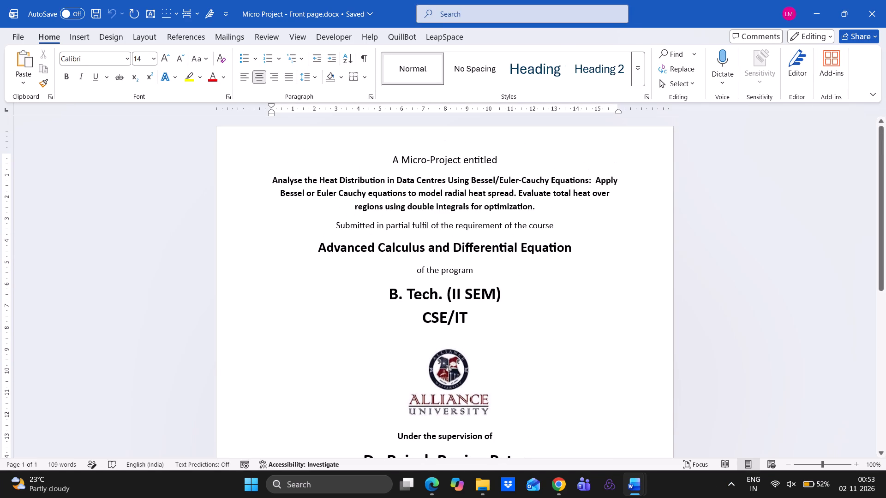
{"action": "scroll", "coordinate": [244, 204], "scroll_direction": "down", "scroll_amount": 2}
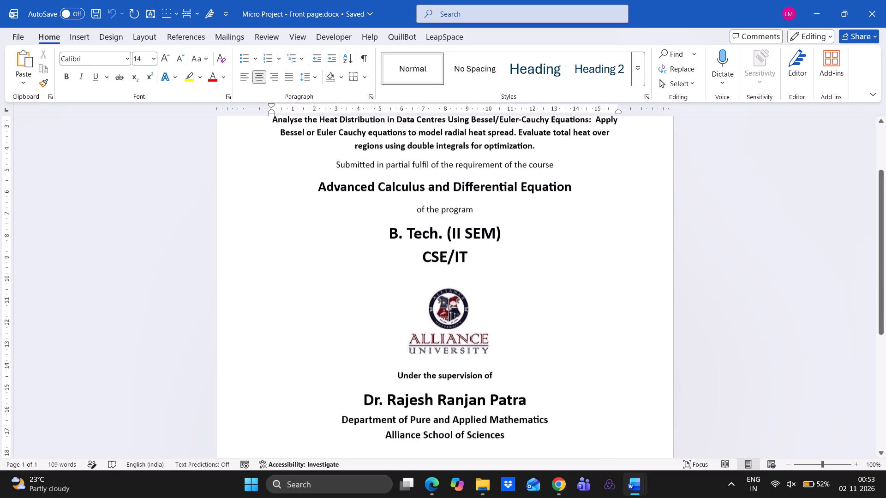
{"action": "scroll", "coordinate": [244, 204], "scroll_direction": "down", "scroll_amount": 3}
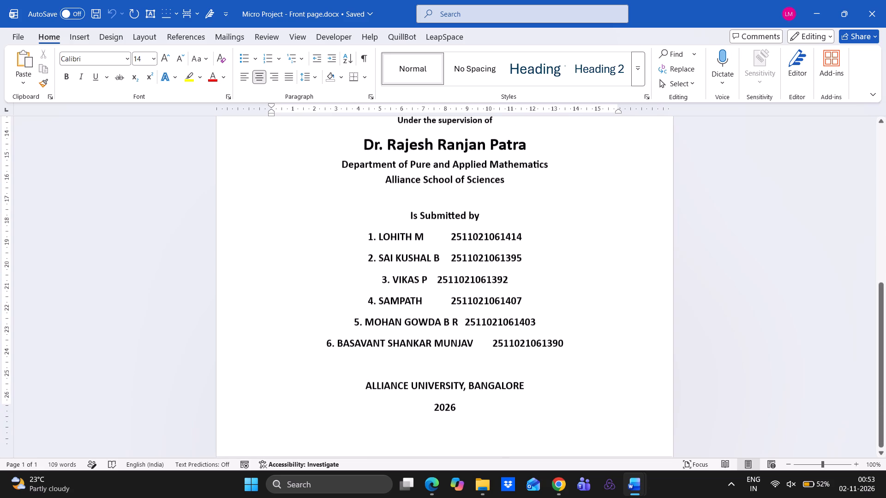
{"action": "scroll", "coordinate": [244, 204], "scroll_direction": "down", "scroll_amount": 1}
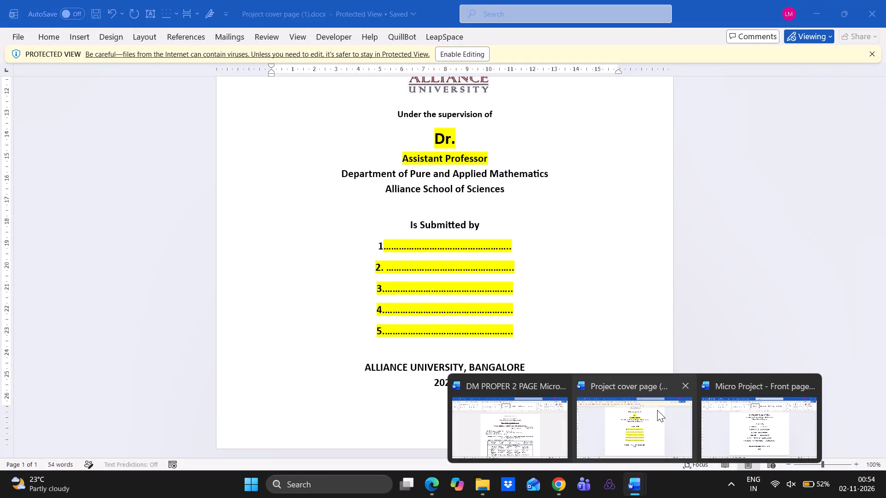
Enable editing in the Project cover page (1) document and replace all its content with the full content of Micro Project - Front page.
{"action": "left_click", "coordinate": [719, 414]}
{"action": "left_click", "coordinate": [534, 316]}
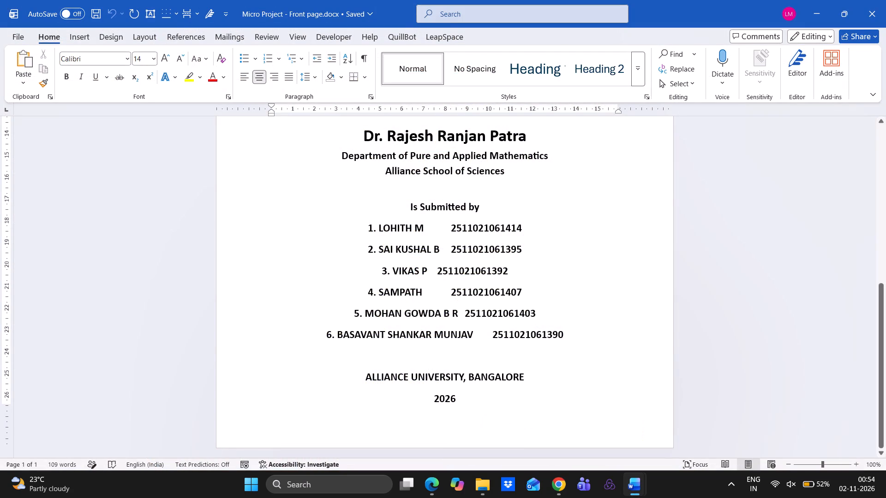
{"action": "key", "text": "ctrl+a"}
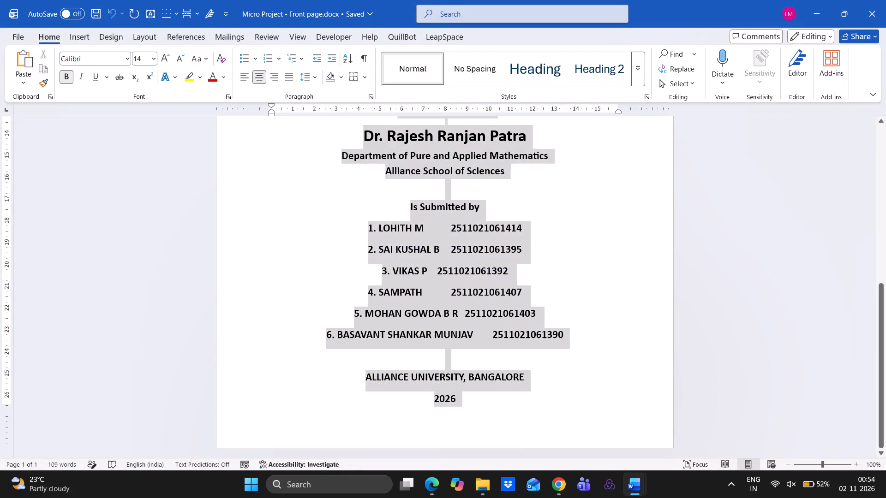
{"action": "key", "text": "ctrl+c"}
{"action": "key", "text": "alt+Tab"}
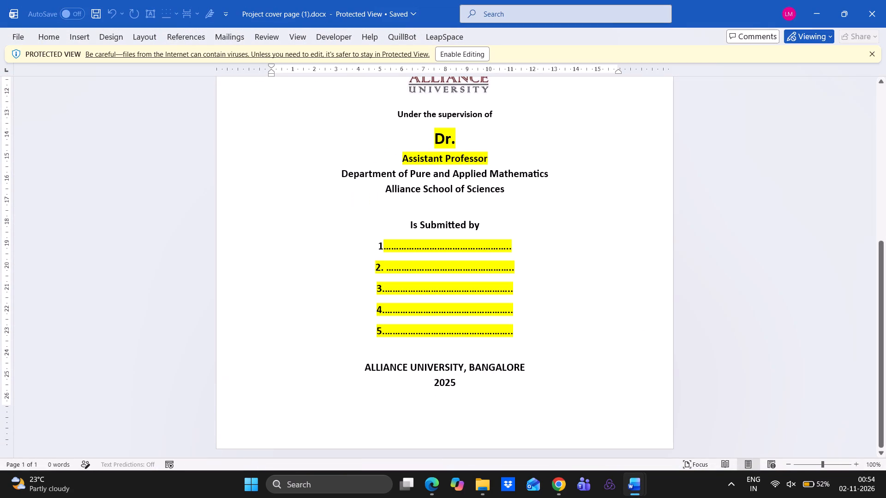
{"action": "left_click", "coordinate": [531, 317]}
{"action": "key", "text": "ctrl+a"}
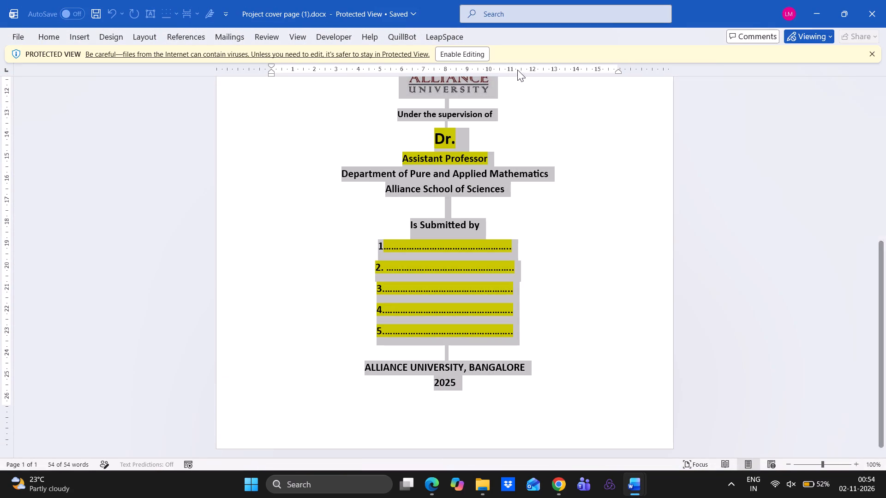
{"action": "left_click", "coordinate": [468, 53]}
{"action": "scroll", "coordinate": [426, 206], "scroll_direction": "up", "scroll_amount": 5}
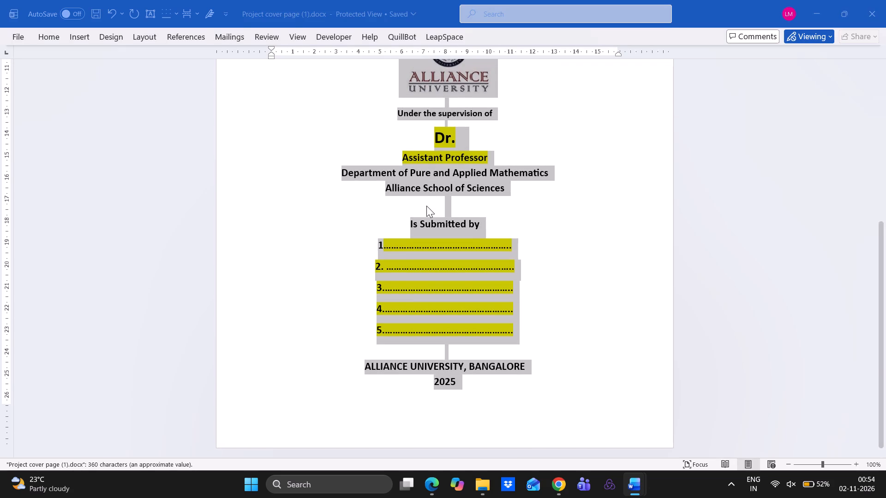
{"action": "scroll", "coordinate": [426, 206], "scroll_direction": "up", "scroll_amount": 20}
{"action": "scroll", "coordinate": [426, 206], "scroll_direction": "up", "scroll_amount": 9}
{"action": "key", "text": "ctrl+a"}
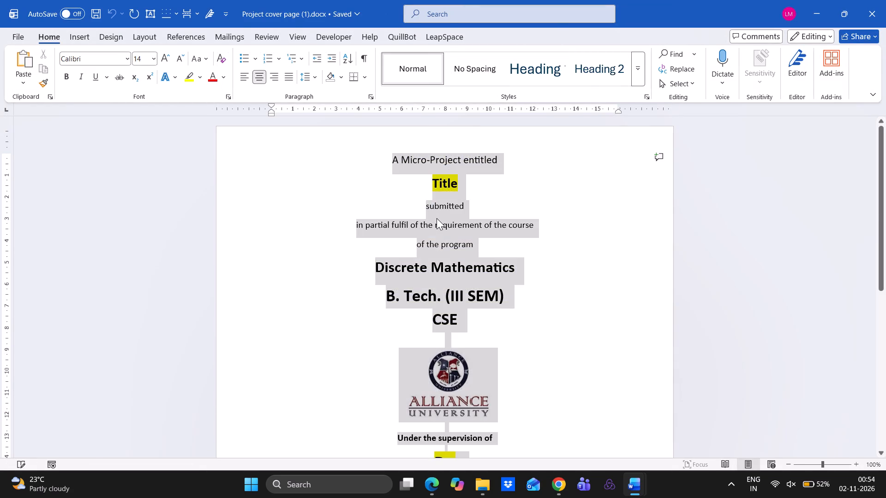
{"action": "key", "text": "ctrl+v"}
Remove the blank second page after the pasted cover page content, keeping the year 2026 intact.
{"action": "scroll", "coordinate": [437, 218], "scroll_direction": "up", "scroll_amount": 2}
{"action": "scroll", "coordinate": [437, 218], "scroll_direction": "down", "scroll_amount": 4}
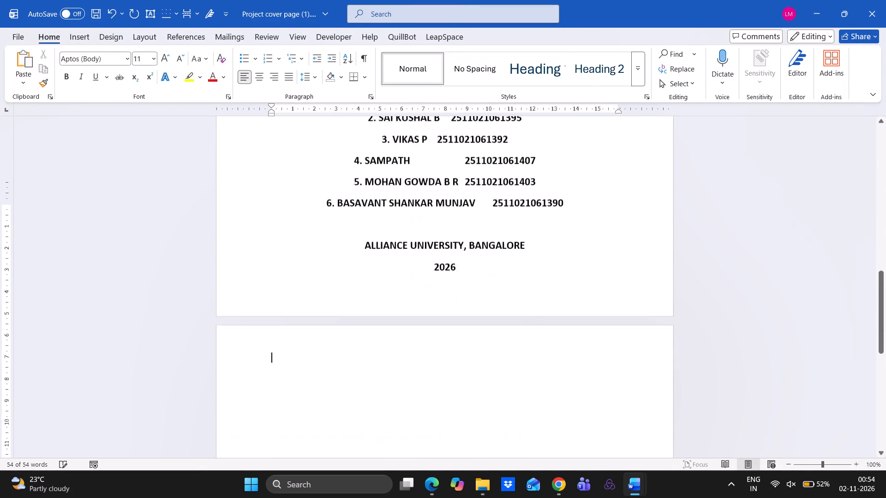
{"action": "key", "text": "BackSpace"}
{"action": "key", "text": "BackSpace"}
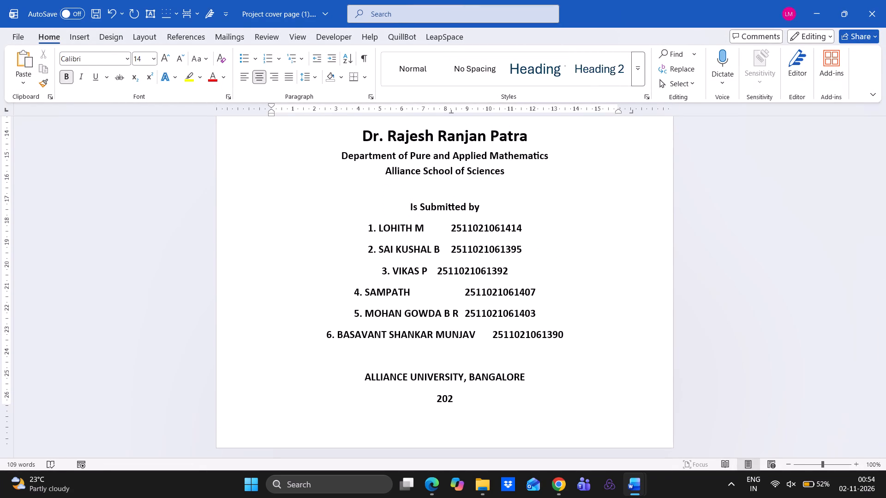
{"action": "key", "text": "ctrl+z"}
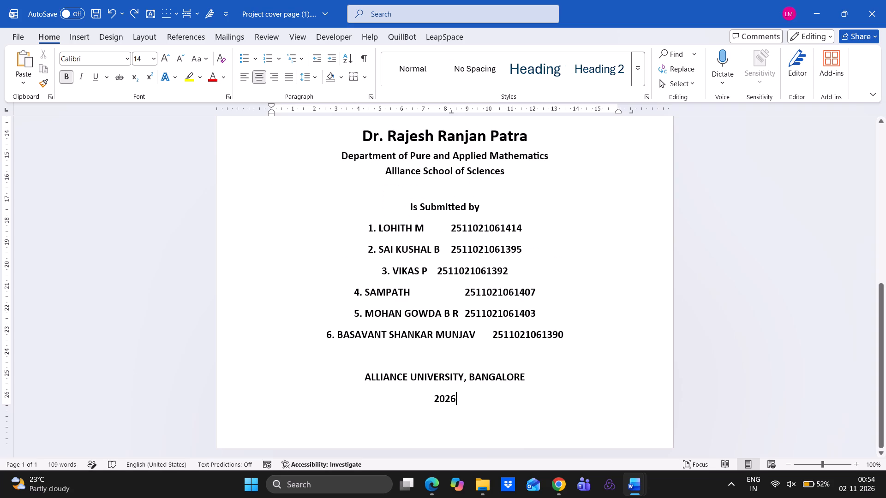
Replace the cover page's project title with the RBAC title from the DM rubrics, unformatted, keeping the "Submitted in partial fulfil" line as its own paragraph.
{"action": "scroll", "coordinate": [538, 312], "scroll_direction": "up", "scroll_amount": 4}
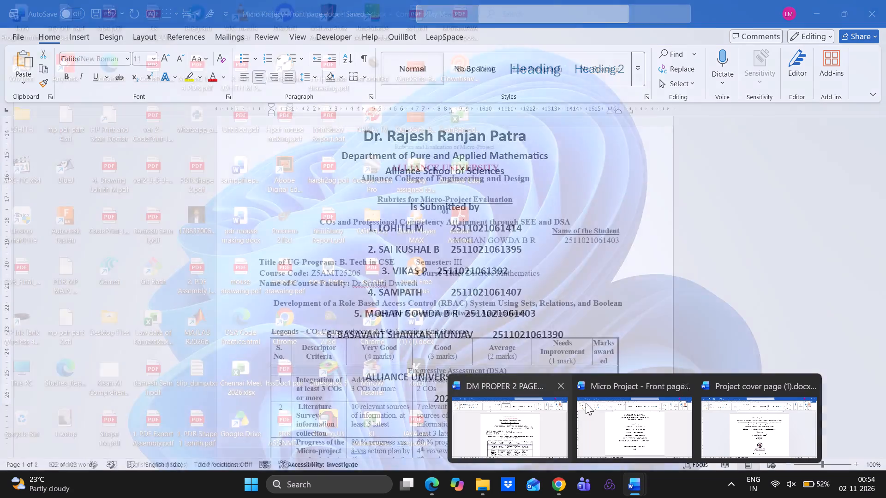
{"action": "left_click", "coordinate": [527, 408]}
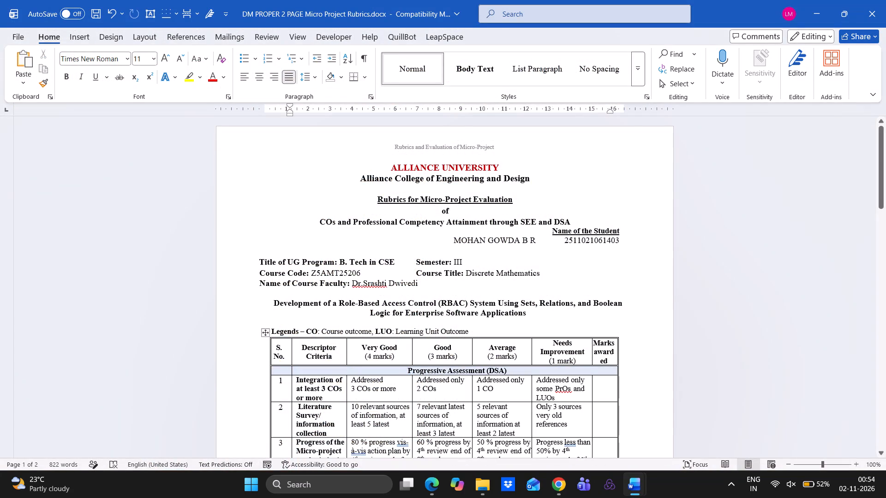
{"action": "left_click_drag", "start_coordinate": [534, 314], "coordinate": [277, 299]}
{"action": "key", "text": "ctrl+c"}
{"action": "key", "text": "alt+Tab"}
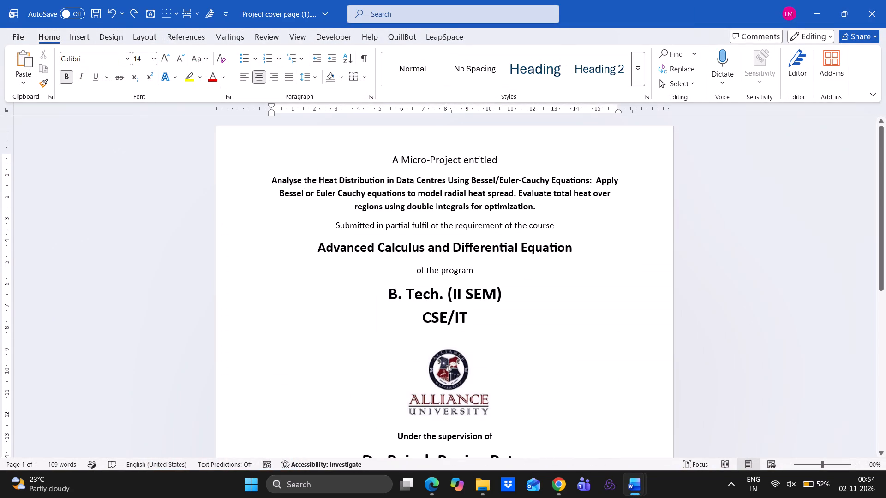
{"action": "left_click_drag", "start_coordinate": [542, 207], "coordinate": [262, 188]}
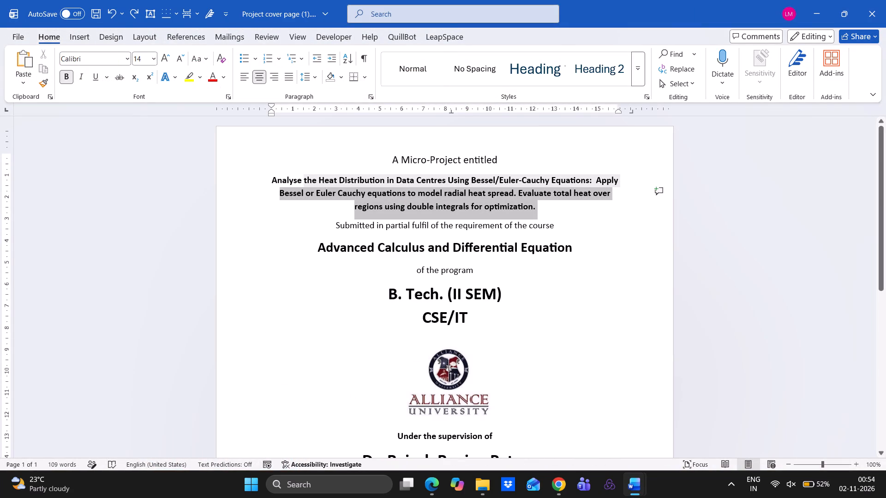
{"action": "left_click_drag", "start_coordinate": [262, 188], "coordinate": [262, 184]}
{"action": "key", "text": "ctrl+shift+v"}
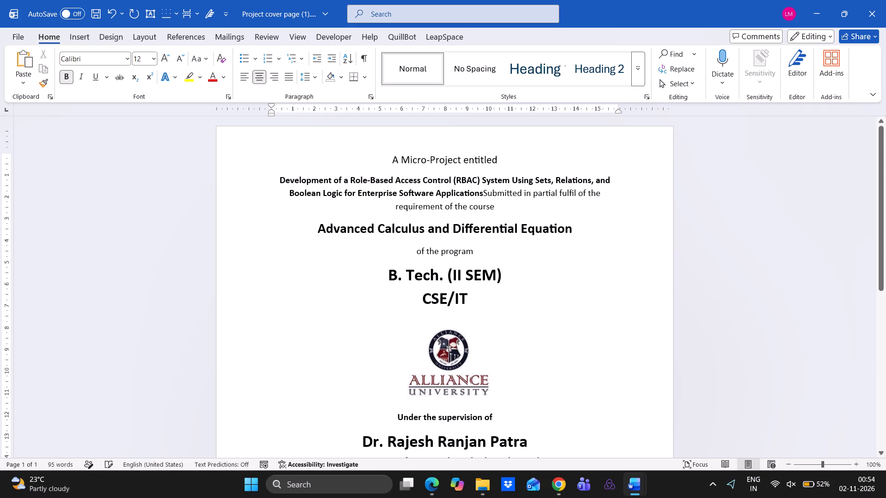
{"action": "key", "text": "Return"}
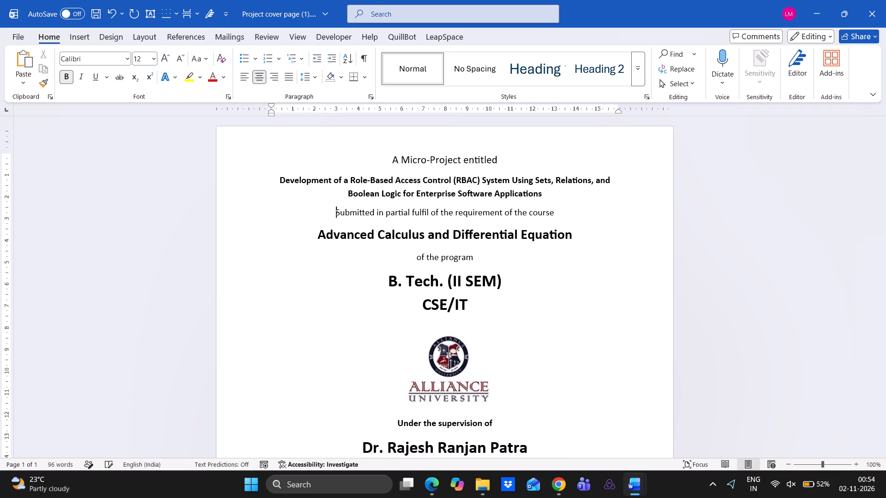
Replace the course name on the cover page with "Discrete Mathematics" copied from the DM rubrics, keeping the cover page's formatting.
{"action": "key", "text": "alt+Tab"}
{"action": "key", "text": "alt+Tab"}
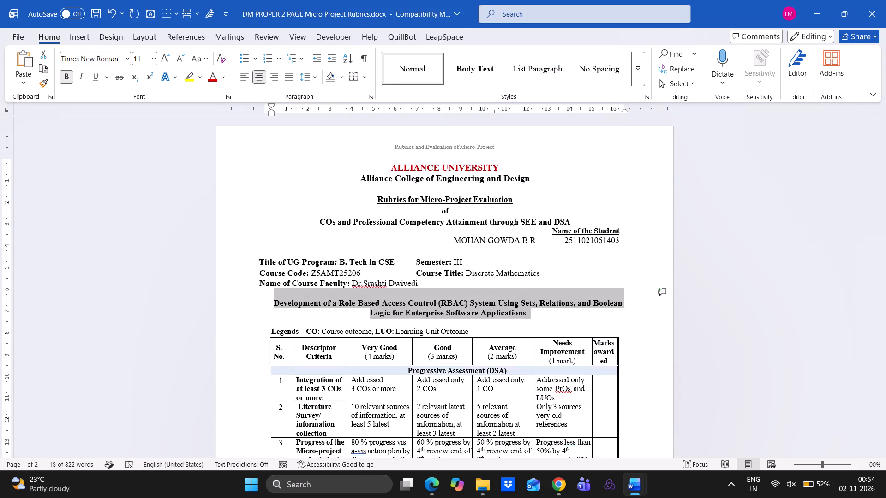
{"action": "key", "text": "alt+Tab"}
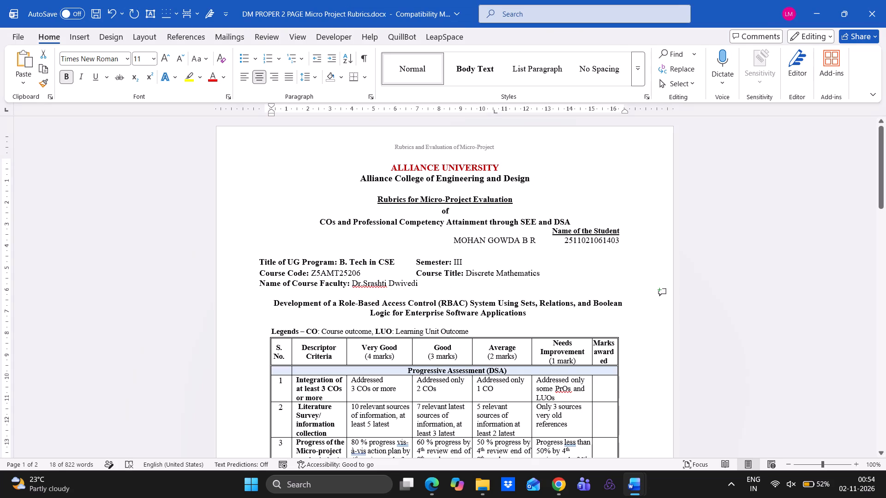
{"action": "left_click_drag", "start_coordinate": [467, 274], "coordinate": [499, 274]}
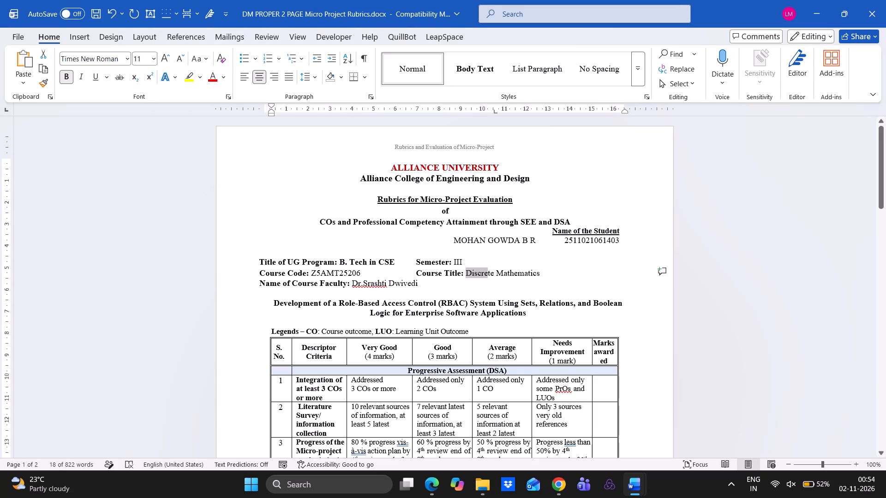
{"action": "left_click_drag", "start_coordinate": [499, 274], "coordinate": [531, 273]}
{"action": "key", "text": "ctrl+c"}
{"action": "key", "text": "alt+Tab"}
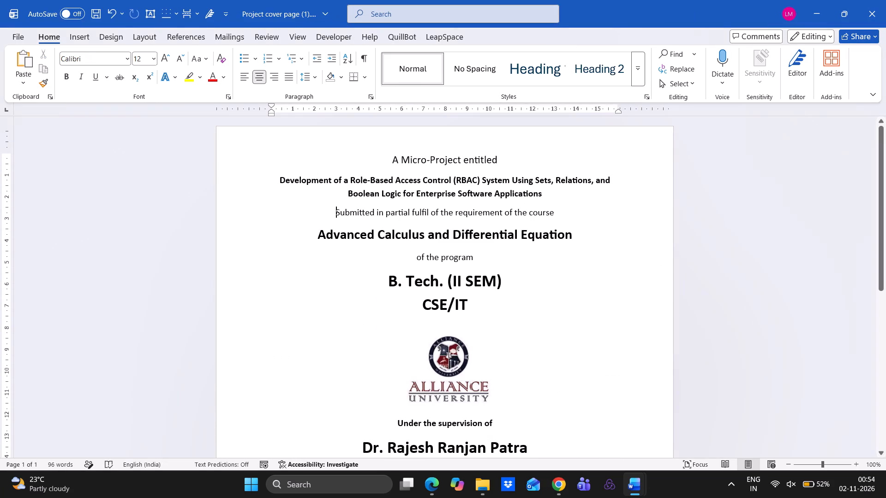
{"action": "left_click_drag", "start_coordinate": [577, 236], "coordinate": [311, 239]}
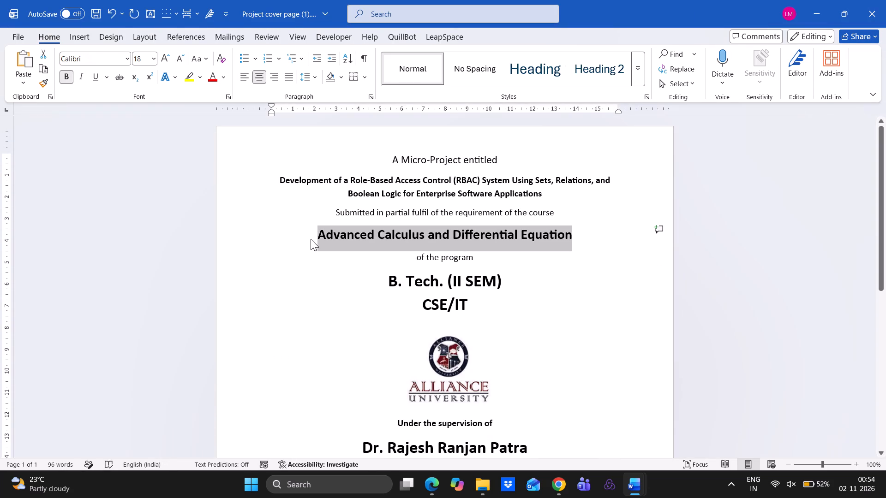
{"action": "key", "text": "ctrl+shift+v"}
Change the semester in the cover page's B. Tech. line to III SEM.
{"action": "scroll", "coordinate": [467, 294], "scroll_direction": "down", "scroll_amount": 1}
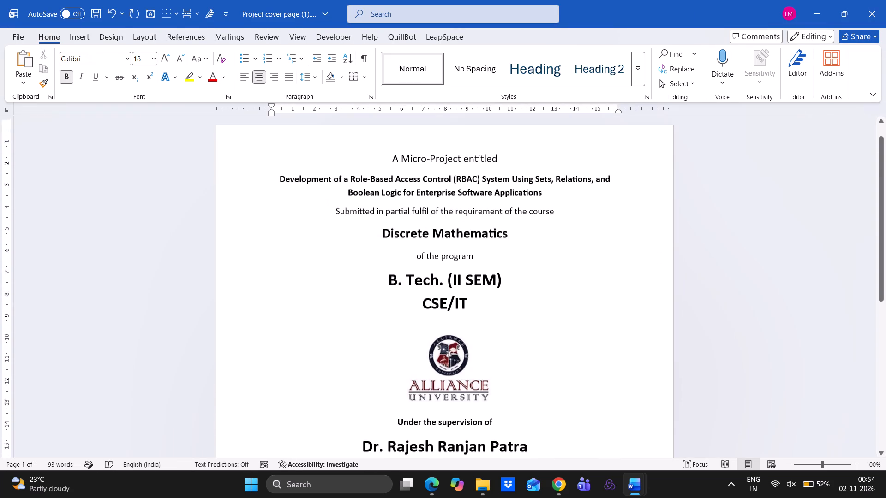
{"action": "scroll", "coordinate": [467, 294], "scroll_direction": "down", "scroll_amount": 1}
{"action": "left_click", "coordinate": [470, 212]}
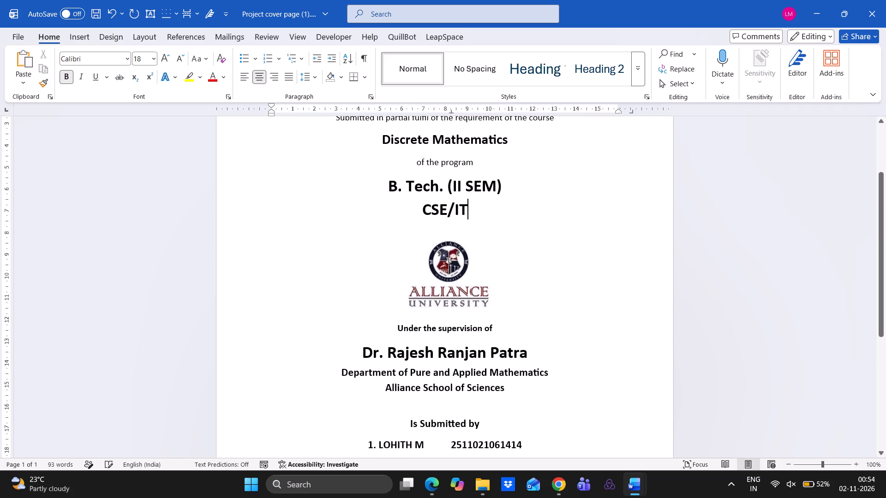
{"action": "left_click", "coordinate": [460, 182]}
{"action": "key", "text": "i"}
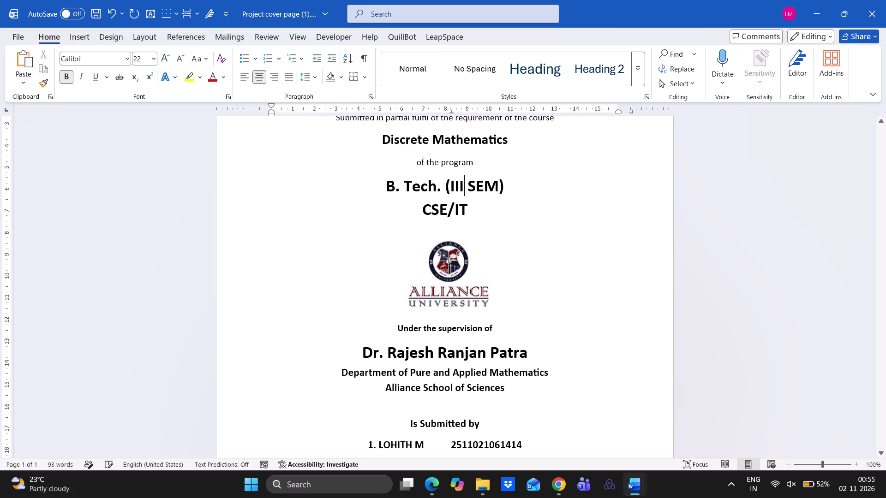
Shorten the branch line on the cover page to CSE by removing "/IT".
{"action": "scroll", "coordinate": [483, 243], "scroll_direction": "down", "scroll_amount": 1}
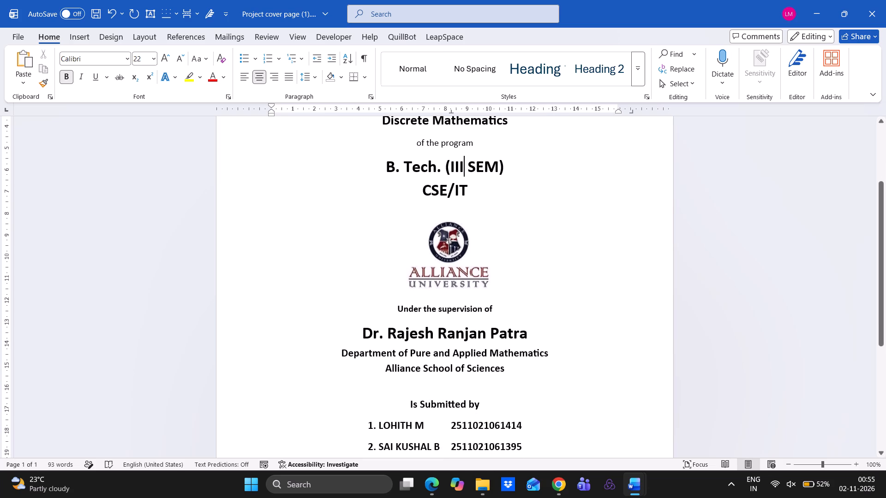
{"action": "left_click", "coordinate": [472, 187]}
{"action": "key", "text": "BackSpace"}
{"action": "key", "text": "BackSpace"}
{"action": "key", "text": "BackSpace"}
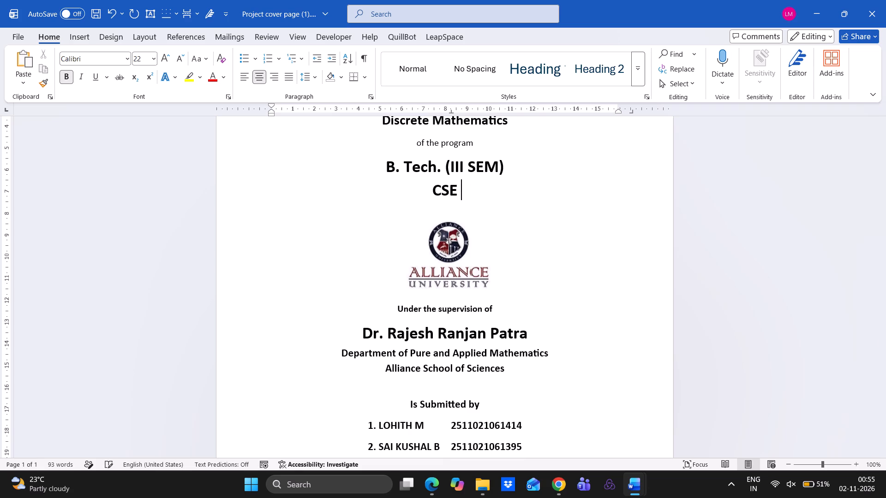
Replace the cover page's supervisor name with the course faculty name from the DM rubrics, keeping the cover page's formatting and the department line as its own paragraph.
{"action": "scroll", "coordinate": [510, 225], "scroll_direction": "down", "scroll_amount": 1}
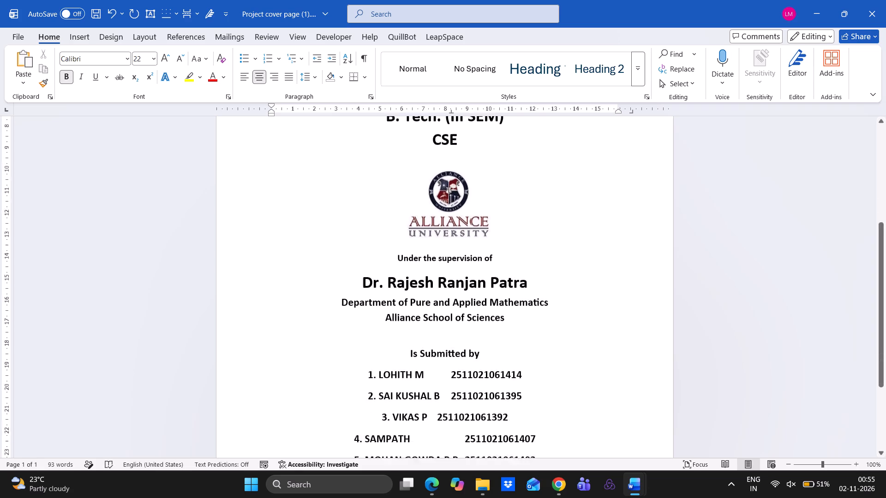
{"action": "scroll", "coordinate": [510, 225], "scroll_direction": "down", "scroll_amount": 1}
{"action": "key", "text": "alt+Tab"}
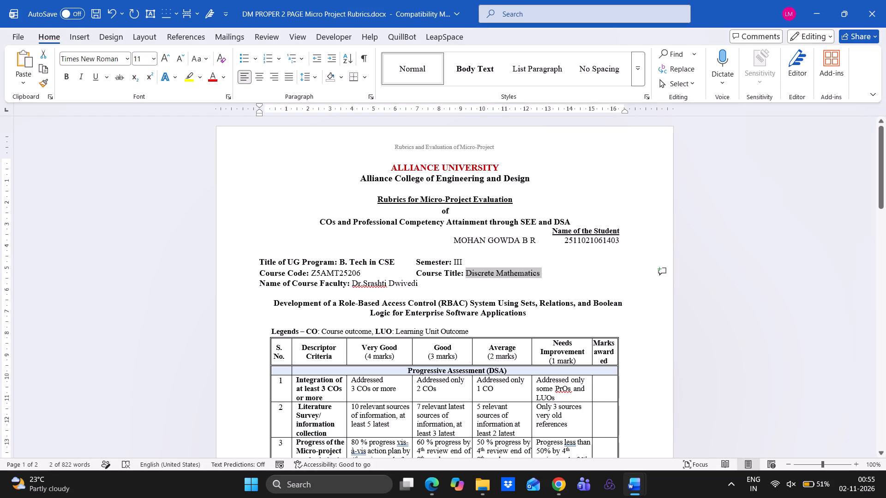
{"action": "left_click_drag", "start_coordinate": [426, 281], "coordinate": [354, 282]}
{"action": "key", "text": "ctrl+c"}
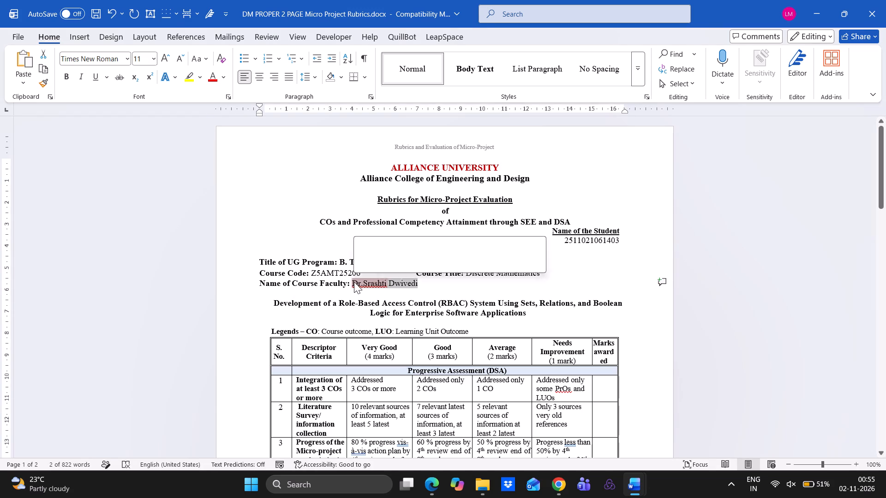
{"action": "key", "text": "alt+Tab"}
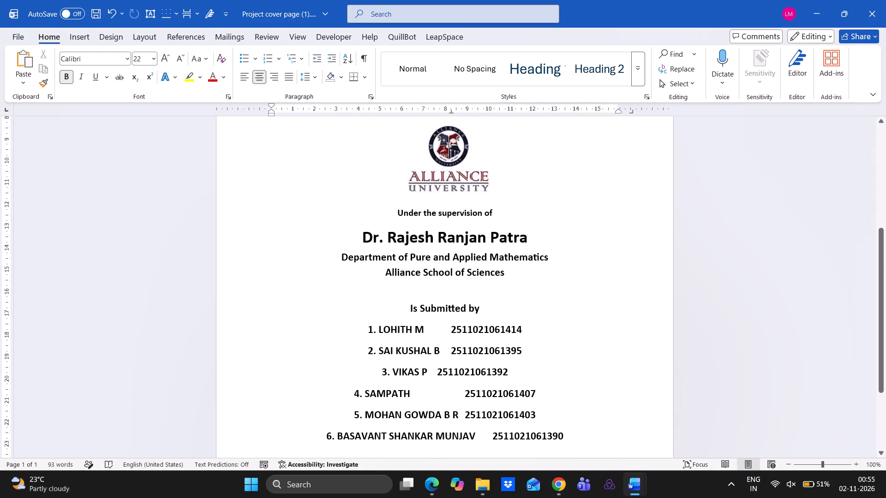
{"action": "left_click_drag", "start_coordinate": [536, 239], "coordinate": [361, 238]}
{"action": "key", "text": "ctrl+shift+v"}
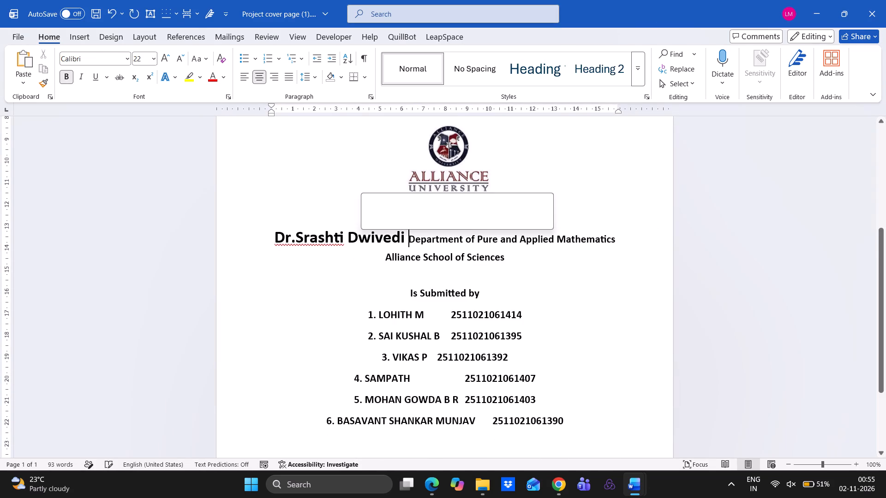
{"action": "key", "text": "Return"}
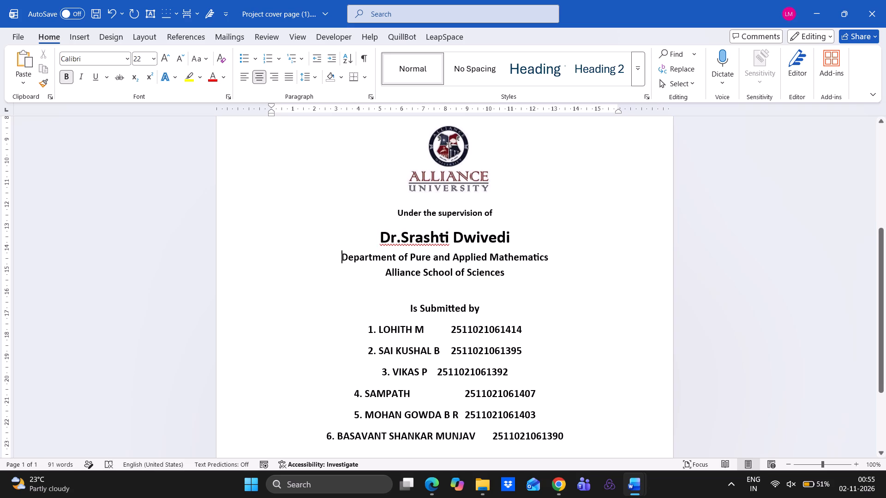
Insert a space after "Dr." in the supervisor's name on the cover page.
{"action": "scroll", "coordinate": [504, 278], "scroll_direction": "down", "scroll_amount": 1}
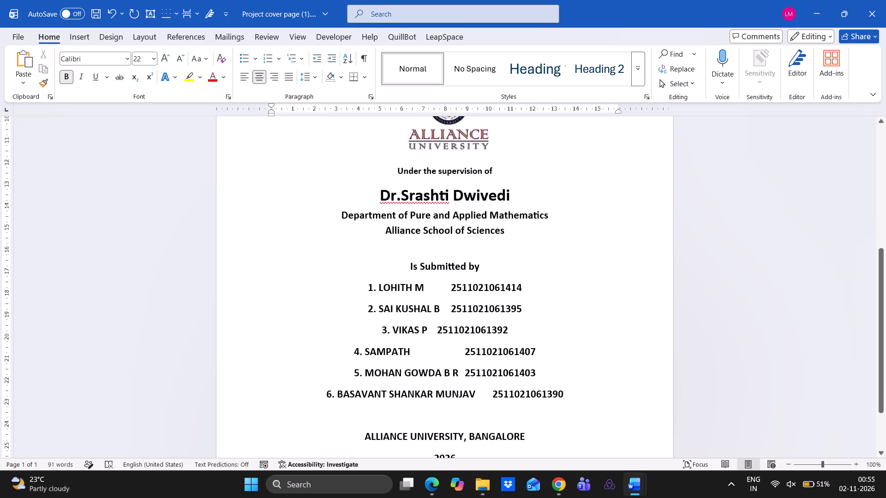
{"action": "right_click", "coordinate": [418, 196]}
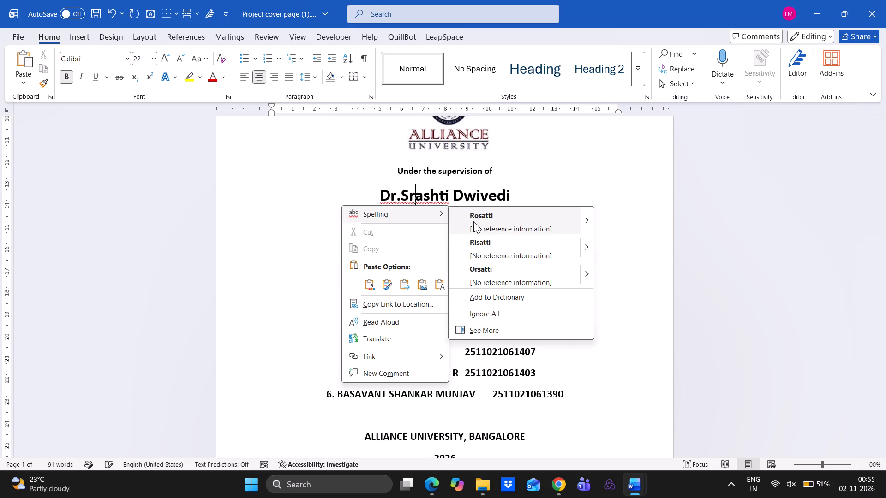
{"action": "left_click", "coordinate": [400, 190]}
{"action": "left_click", "coordinate": [403, 193]}
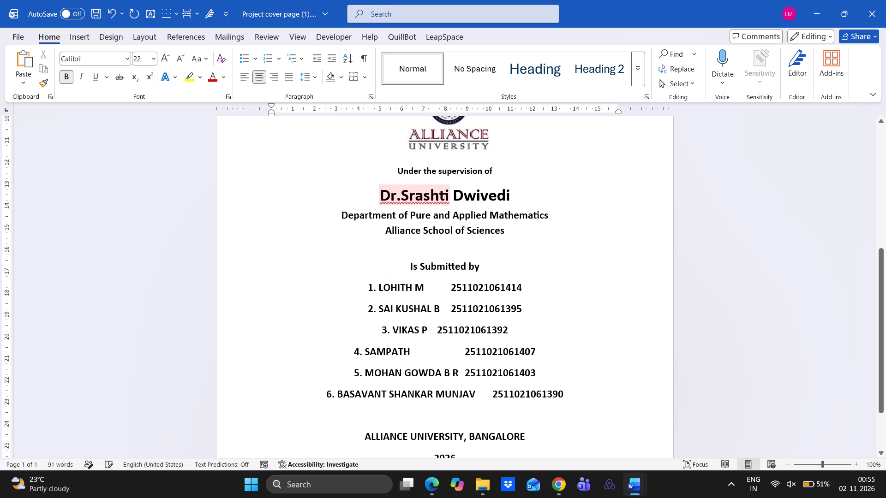
{"action": "key", "text": "space"}
{"action": "left_click", "coordinate": [430, 264]}
Convert the six student lines with their ID numbers under "Is Submitted by" into a three-column table.
{"action": "scroll", "coordinate": [430, 264], "scroll_direction": "down", "scroll_amount": 1}
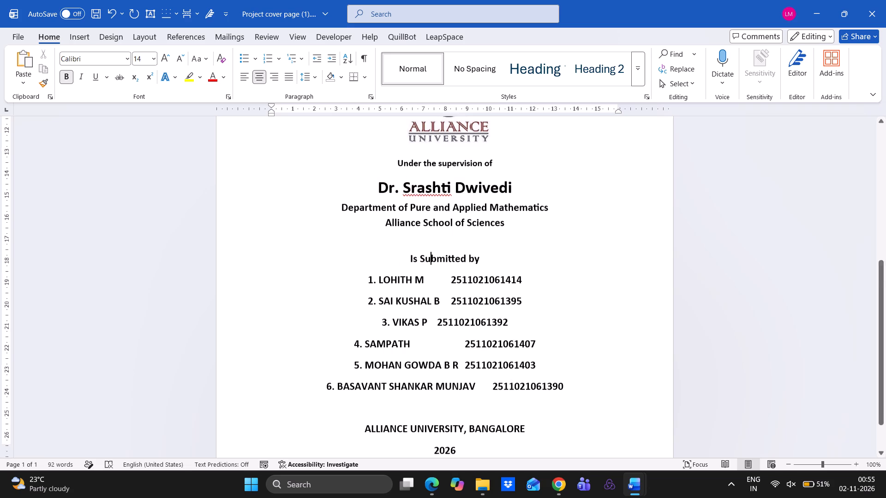
{"action": "scroll", "coordinate": [430, 264], "scroll_direction": "down", "scroll_amount": 1}
{"action": "left_click_drag", "start_coordinate": [364, 224], "coordinate": [572, 312]}
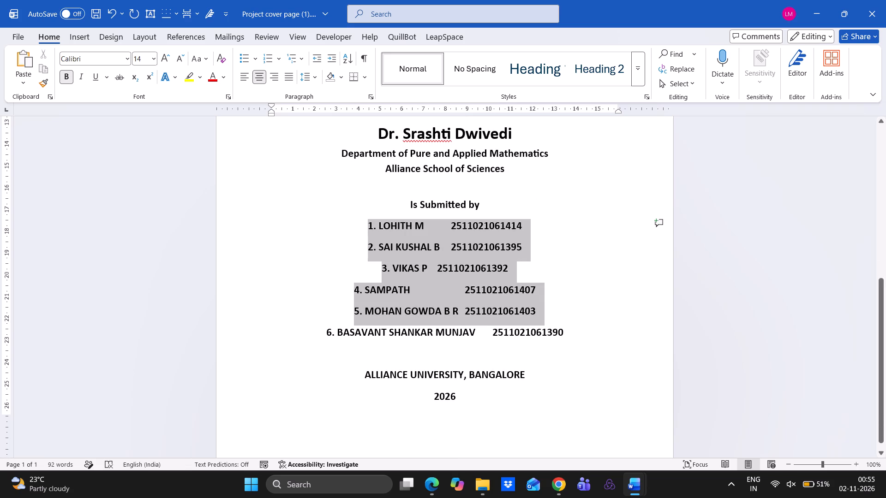
{"action": "left_click_drag", "start_coordinate": [572, 312], "coordinate": [578, 333]}
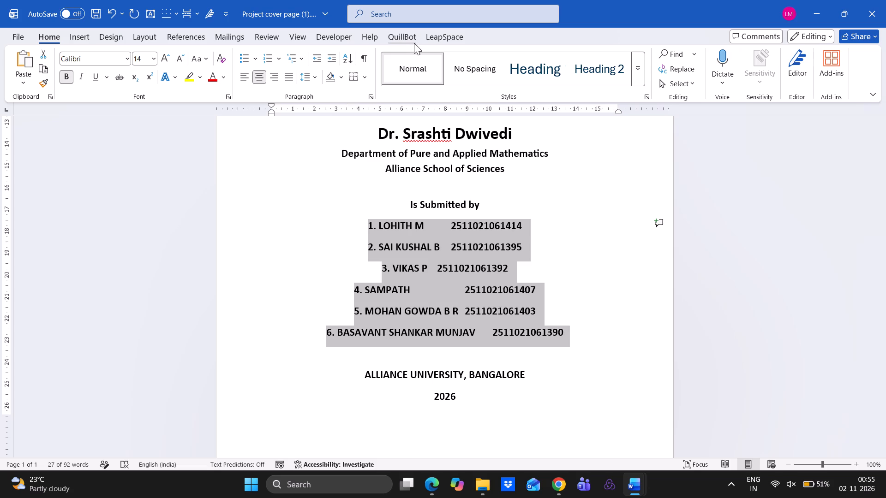
{"action": "left_click", "coordinate": [84, 39]}
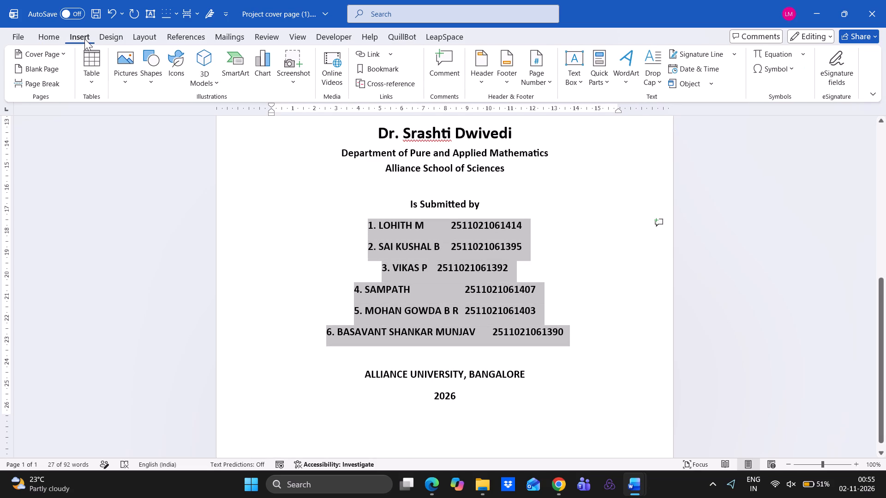
{"action": "left_click", "coordinate": [96, 63]}
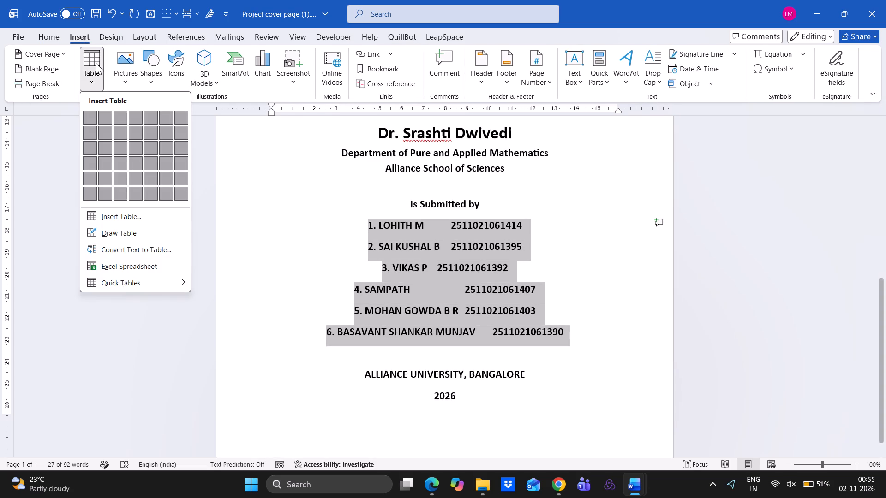
{"action": "left_click", "coordinate": [111, 140]}
{"action": "left_click", "coordinate": [126, 213]}
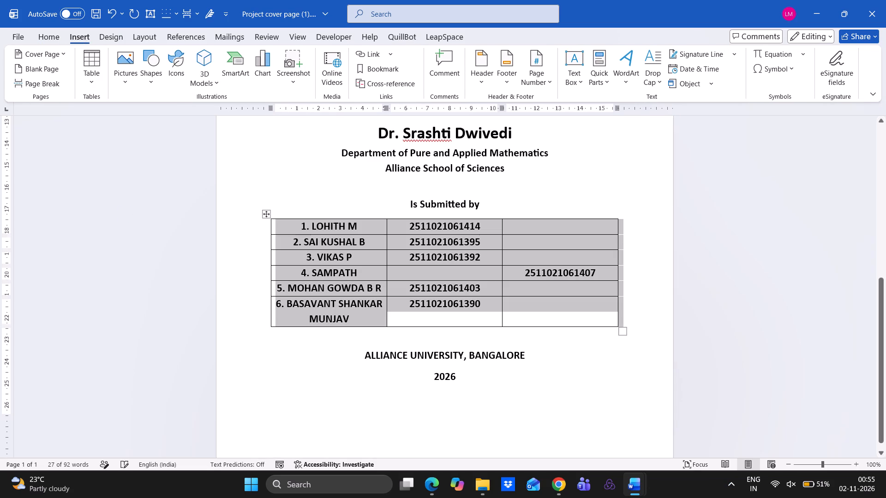
Move the fourth student's ID number from the third column into the empty second-column cell of the same row.
{"action": "left_click", "coordinate": [475, 269]}
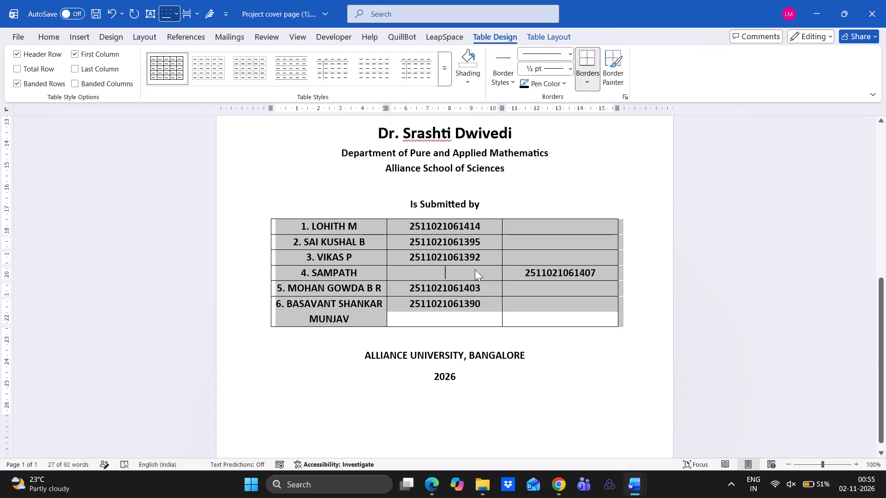
{"action": "left_click_drag", "start_coordinate": [599, 275], "coordinate": [513, 272]}
{"action": "key", "text": "ctrl+x"}
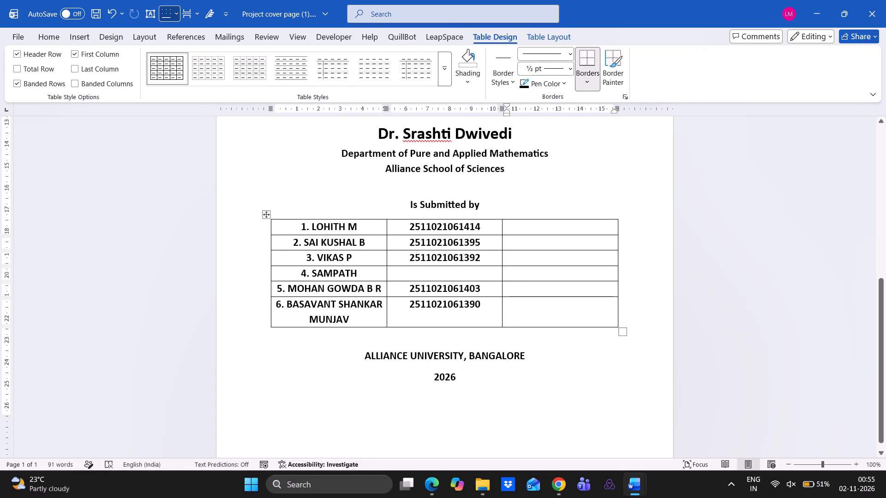
{"action": "left_click", "coordinate": [446, 275]}
{"action": "key", "text": "ctrl+v"}
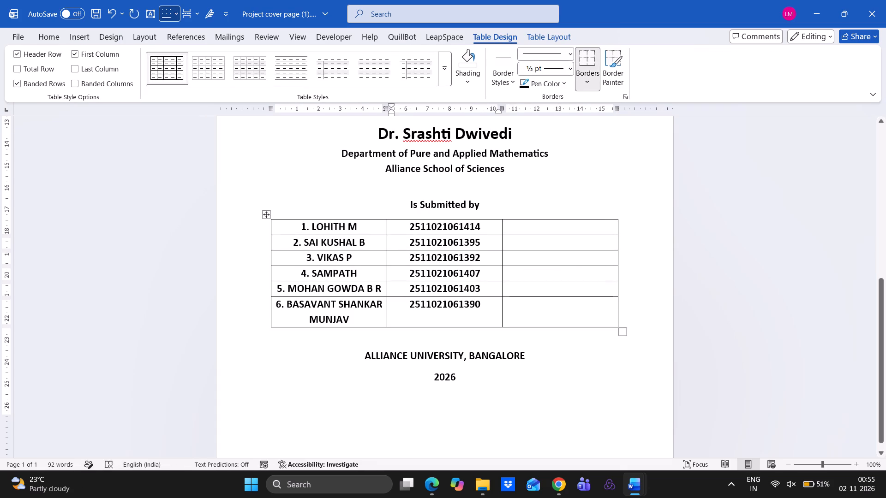
Delete the empty third column of the student table.
{"action": "left_click", "coordinate": [564, 214]}
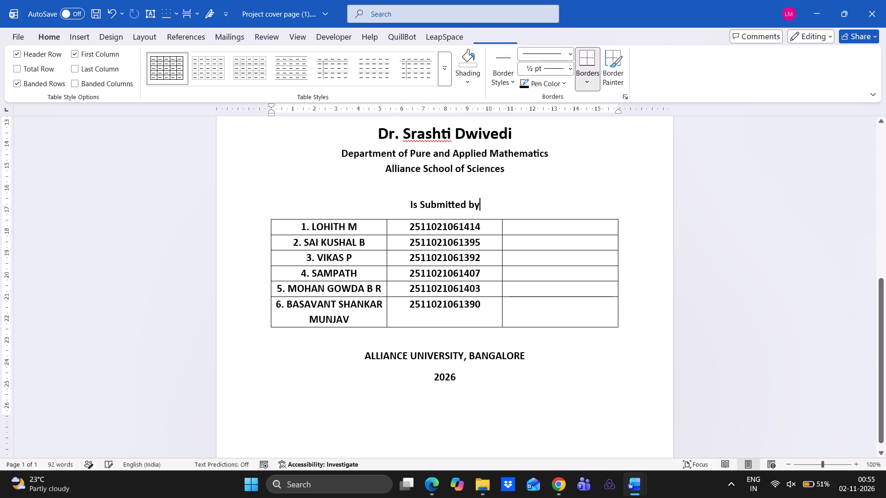
{"action": "left_click", "coordinate": [565, 217]}
{"action": "left_click", "coordinate": [567, 219]}
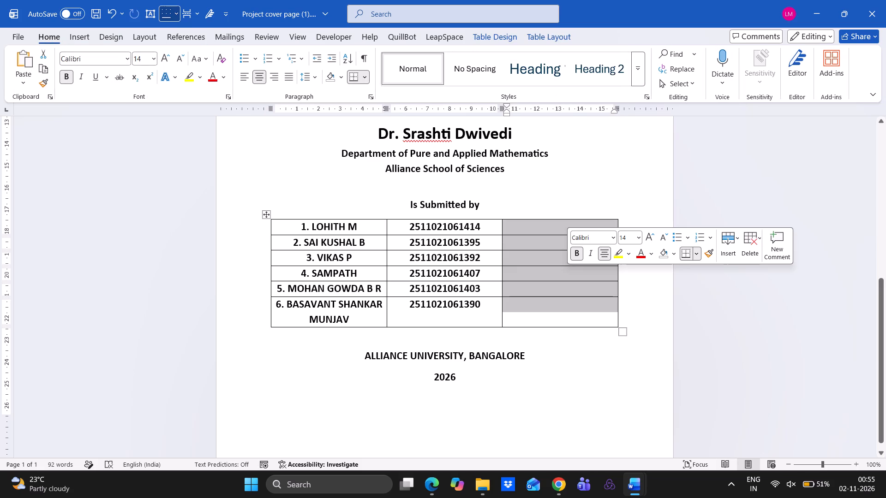
{"action": "left_click", "coordinate": [494, 36]}
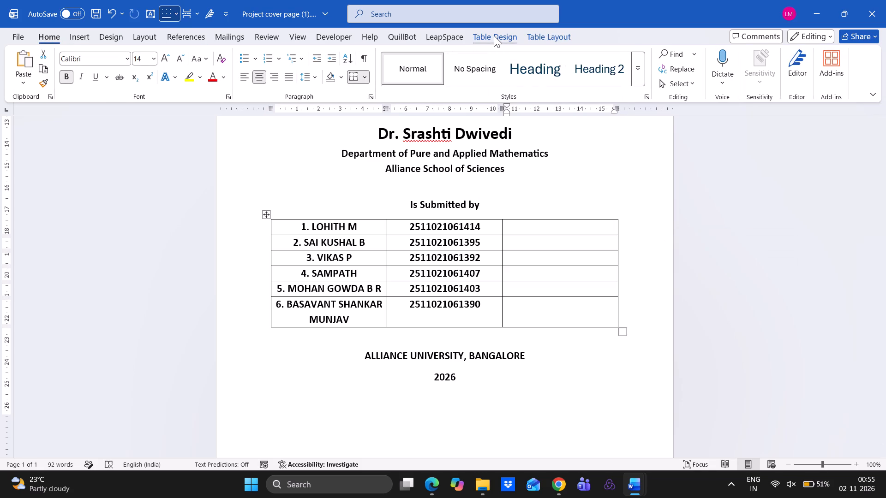
{"action": "left_click", "coordinate": [558, 35]}
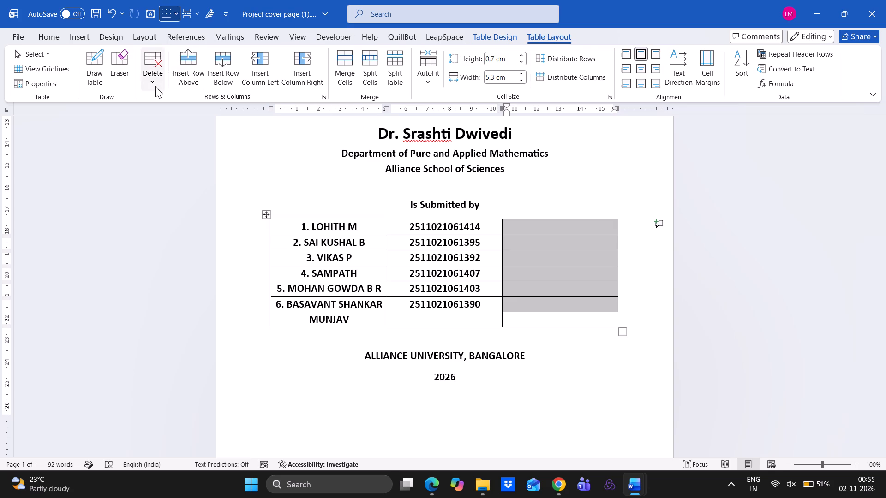
{"action": "left_click", "coordinate": [155, 86]}
{"action": "left_click", "coordinate": [174, 110]}
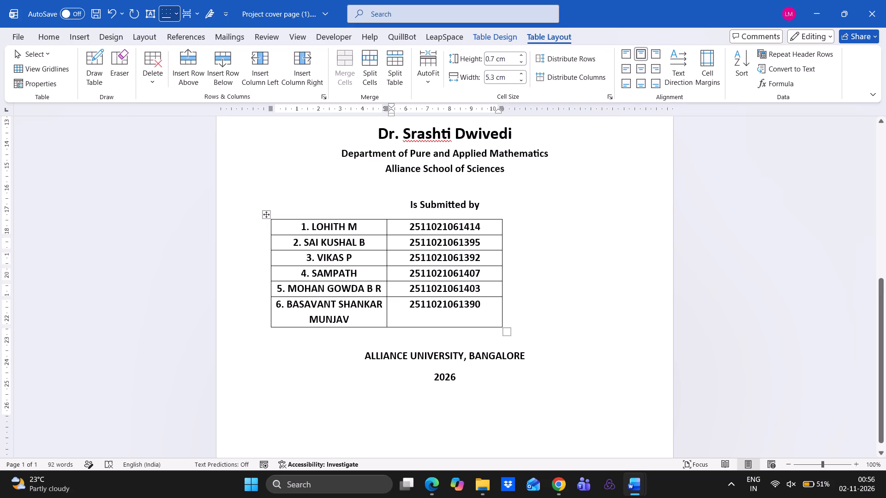
Move the student table so it sits centred under the "Is Submitted by" heading.
{"action": "left_click_drag", "start_coordinate": [262, 212], "coordinate": [338, 221]}
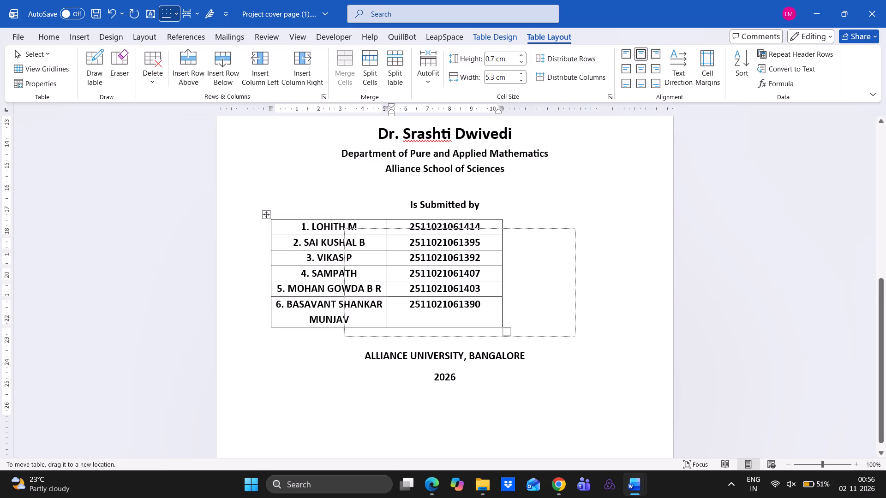
{"action": "left_click_drag", "start_coordinate": [338, 221], "coordinate": [333, 213]}
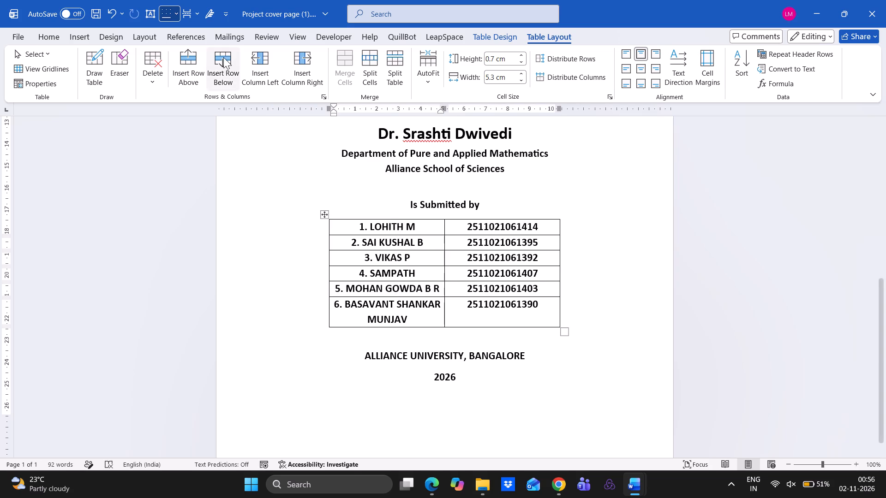
Left-align all the student names in the table's first column.
{"action": "left_click", "coordinate": [57, 35]}
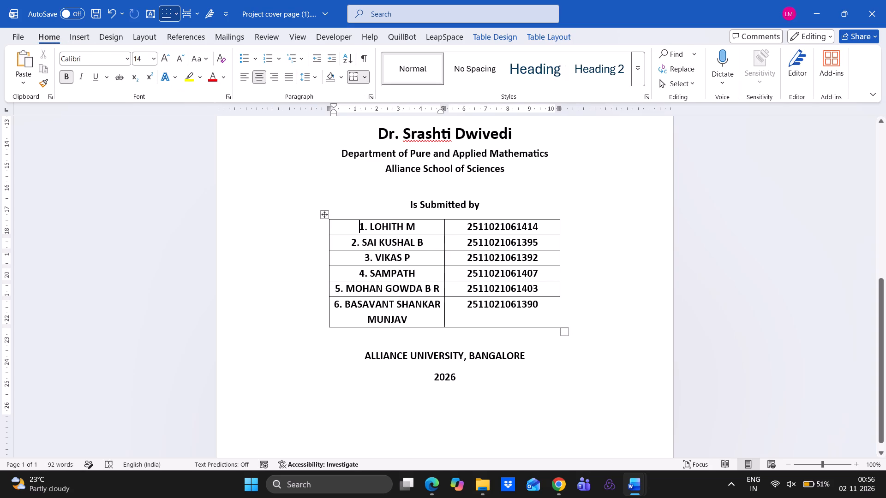
{"action": "left_click_drag", "start_coordinate": [350, 230], "coordinate": [414, 315]}
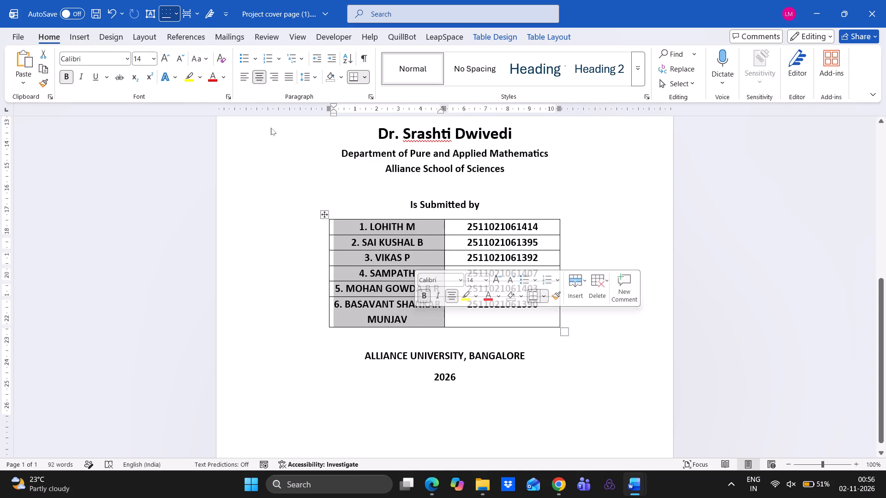
{"action": "left_click", "coordinate": [273, 79]}
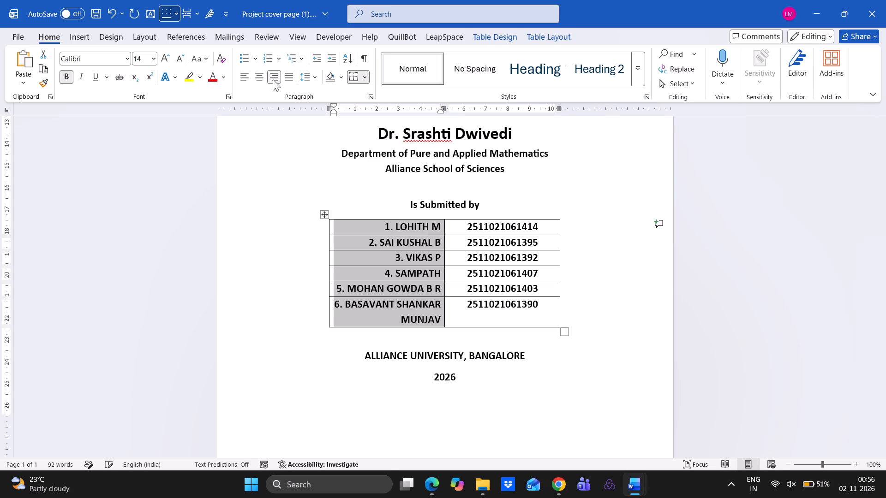
{"action": "left_click", "coordinate": [251, 78]}
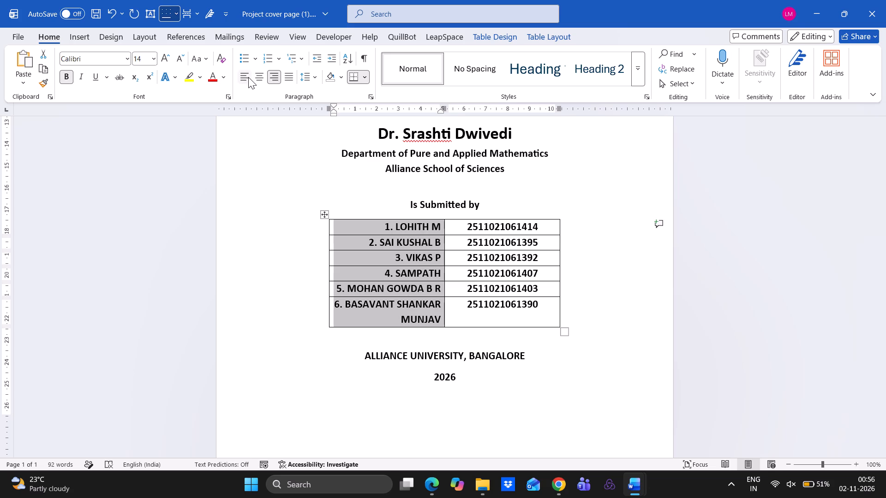
{"action": "left_click", "coordinate": [248, 77]}
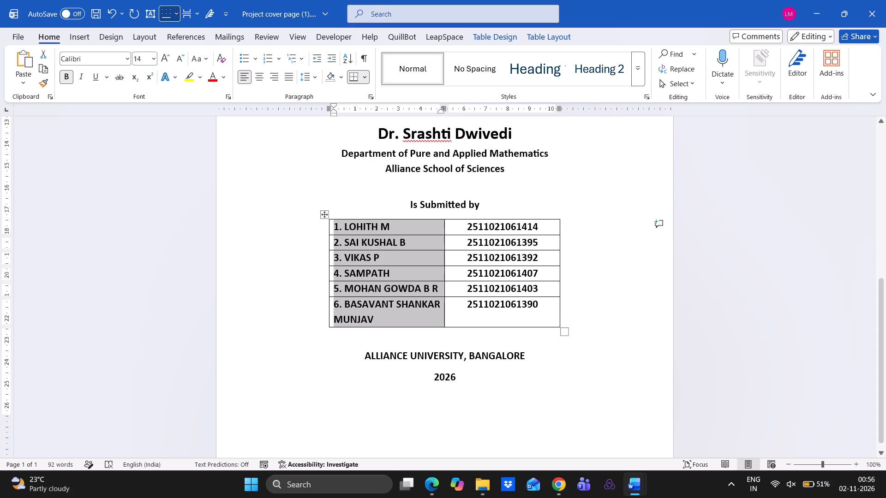
Widen the name column slightly by shifting the border between the two columns of the student table.
{"action": "left_click", "coordinate": [465, 227]}
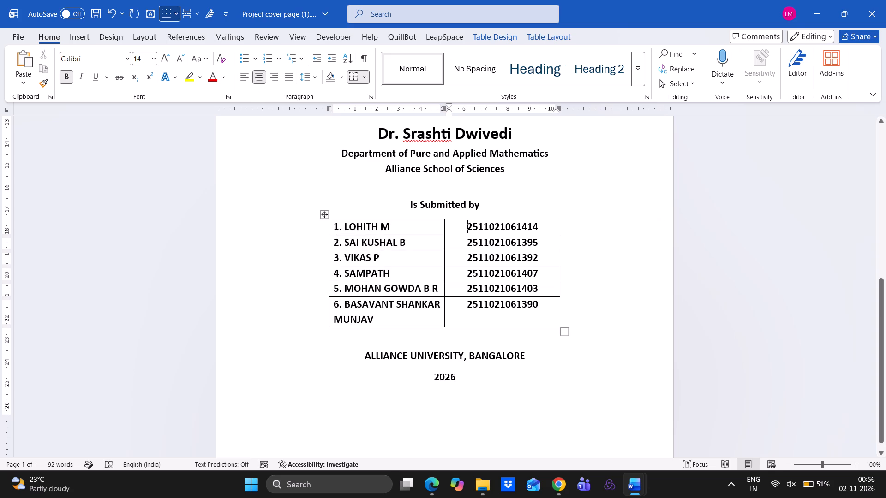
{"action": "left_click_drag", "start_coordinate": [444, 268], "coordinate": [455, 268]}
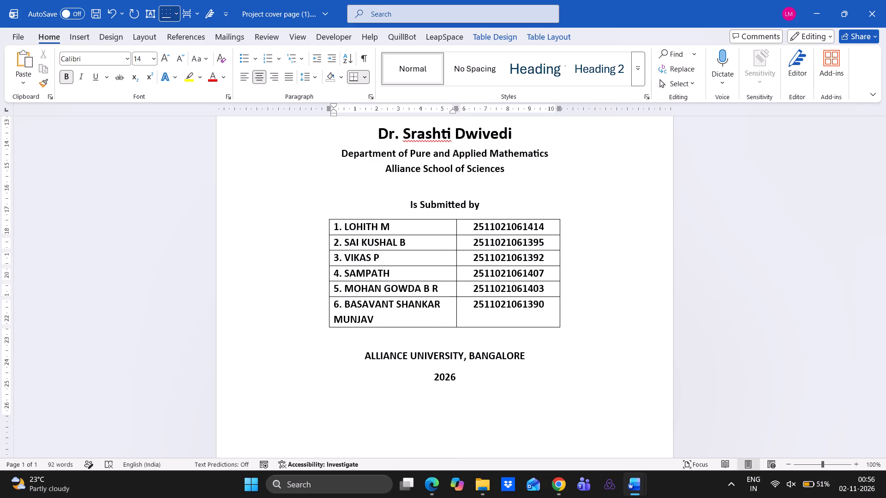
{"action": "left_click", "coordinate": [599, 236]}
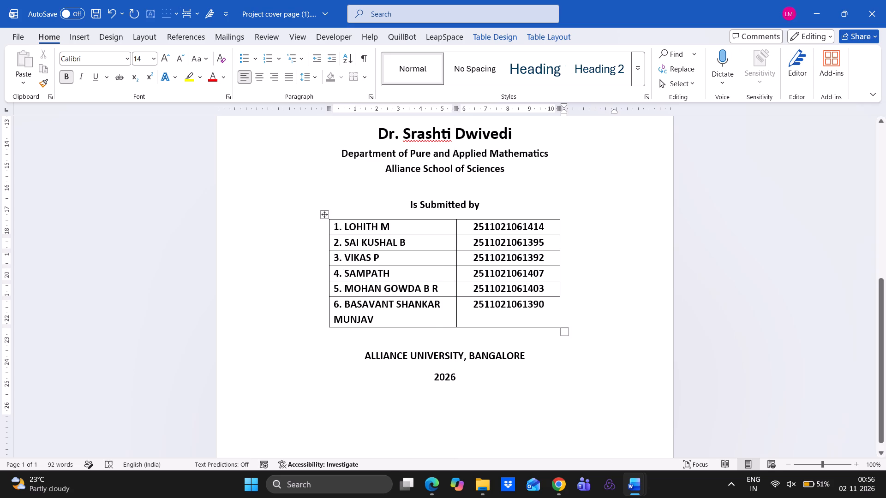
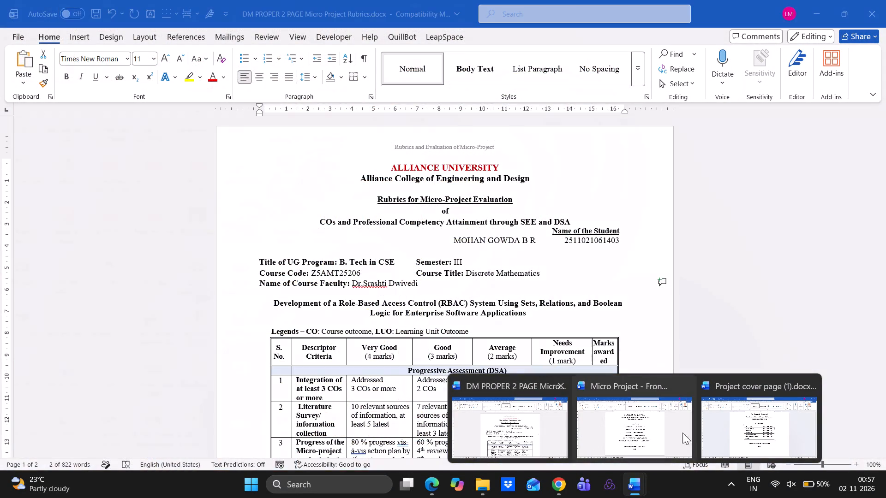
Switch to the Project cover page document and remove all borders from the student table.
{"action": "left_click", "coordinate": [718, 431]}
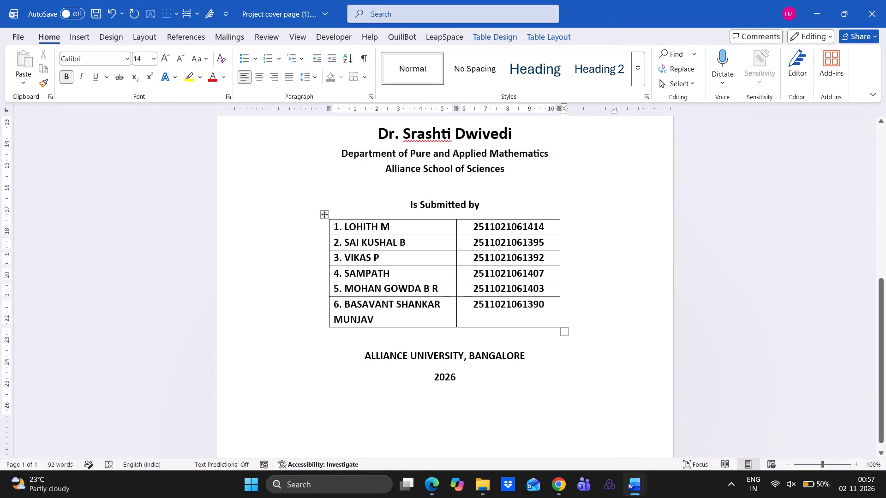
{"action": "left_click", "coordinate": [342, 226]}
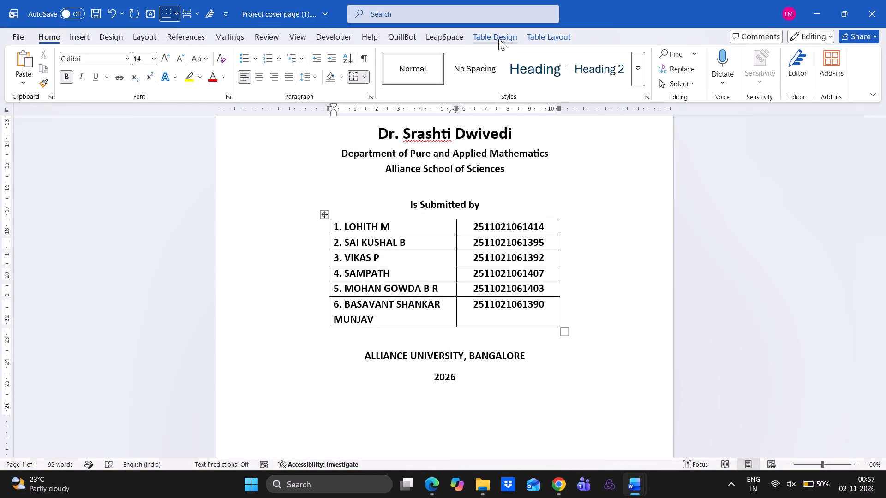
{"action": "left_click", "coordinate": [498, 39]}
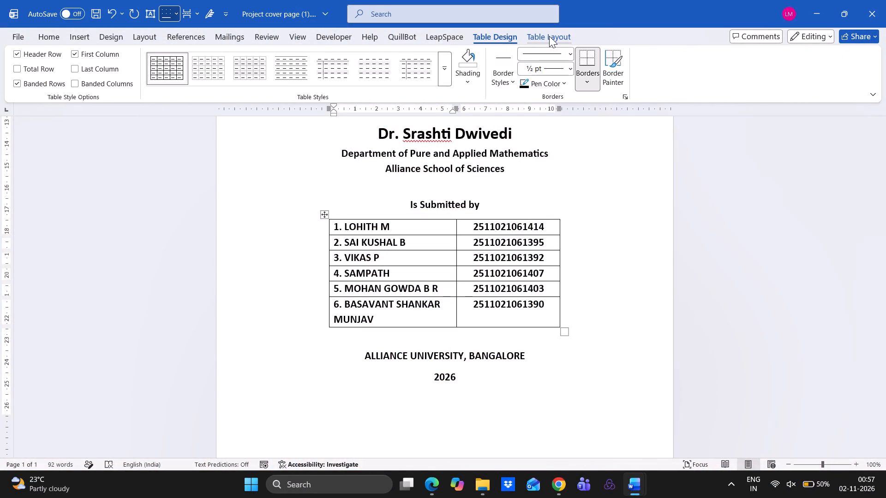
{"action": "left_click", "coordinate": [594, 80]}
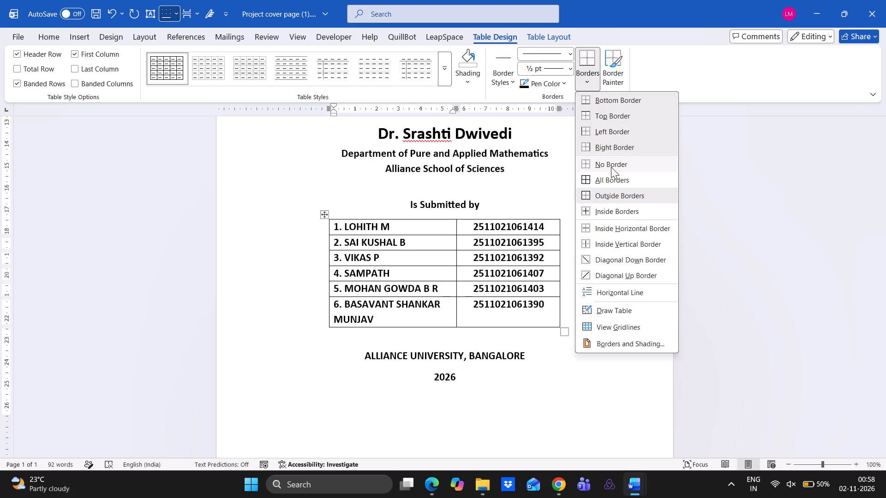
{"action": "left_click", "coordinate": [415, 220]}
{"action": "left_click_drag", "start_coordinate": [416, 227], "coordinate": [527, 309]}
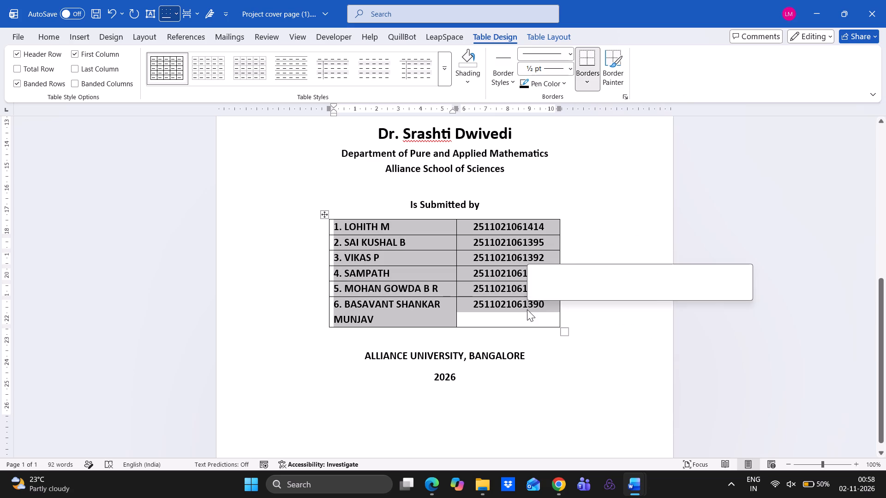
{"action": "left_click", "coordinate": [589, 85]}
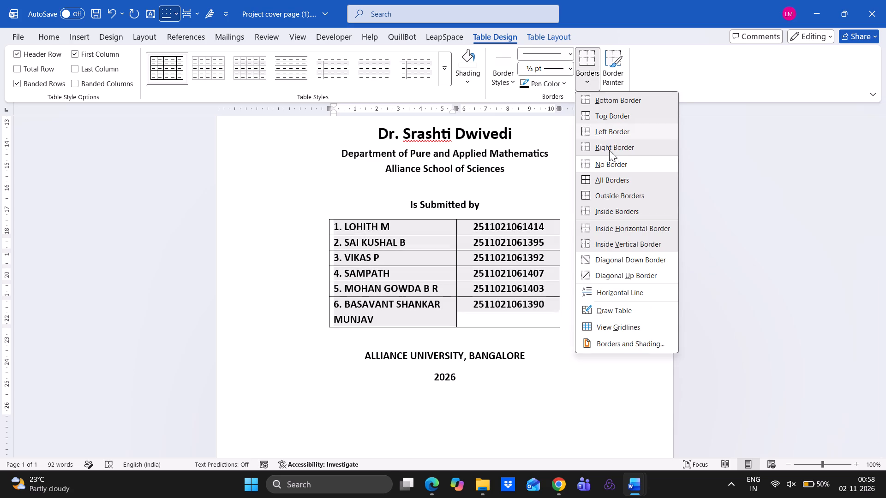
{"action": "left_click", "coordinate": [612, 165]}
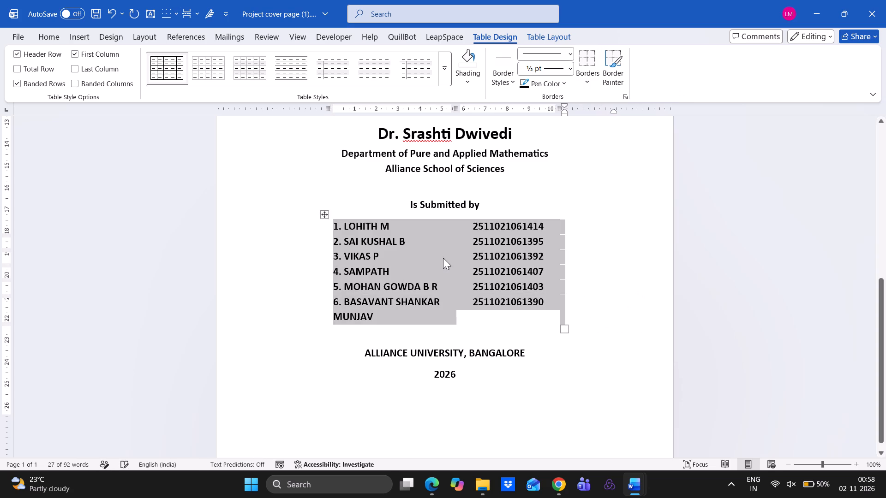
Replace the student name and registration number in row 2 of the table with the new team member's details.
{"action": "left_click", "coordinate": [418, 240]}
{"action": "left_click_drag", "start_coordinate": [407, 240], "coordinate": [392, 241]}
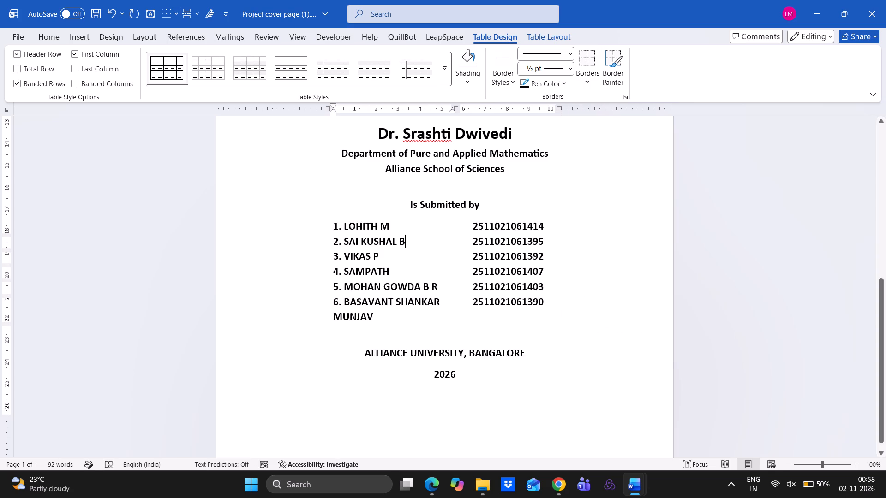
{"action": "left_click_drag", "start_coordinate": [392, 241], "coordinate": [344, 243]}
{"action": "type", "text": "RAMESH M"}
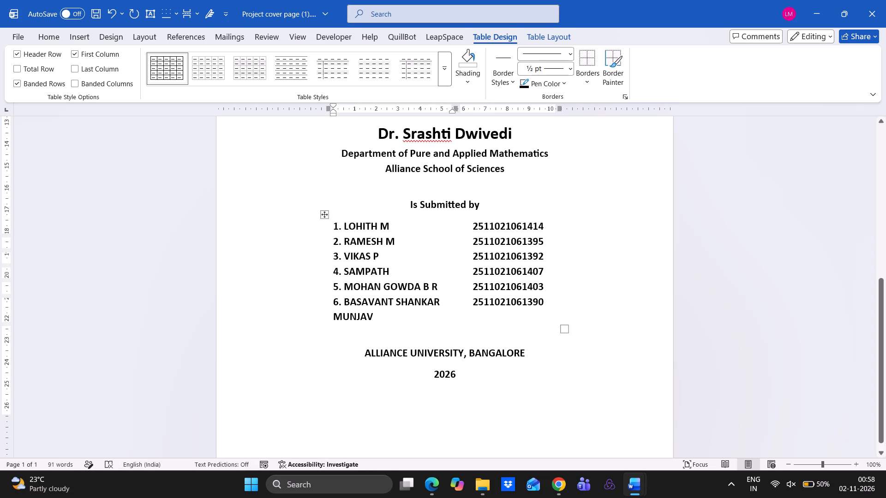
{"action": "left_click", "coordinate": [553, 237]}
{"action": "key", "text": "BackSpace"}
{"action": "key", "text": "BackSpace"}
{"action": "key", "text": "BackSpace"}
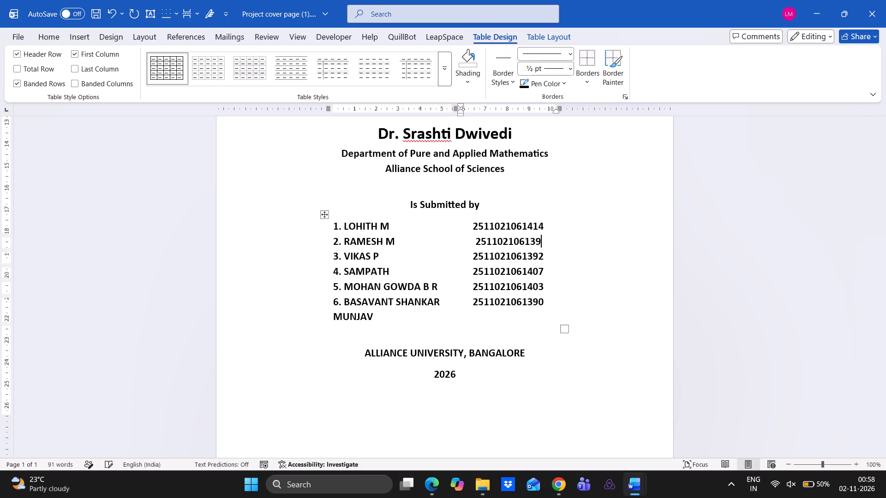
{"action": "key", "text": "BackSpace"}
{"action": "key", "text": "4"}
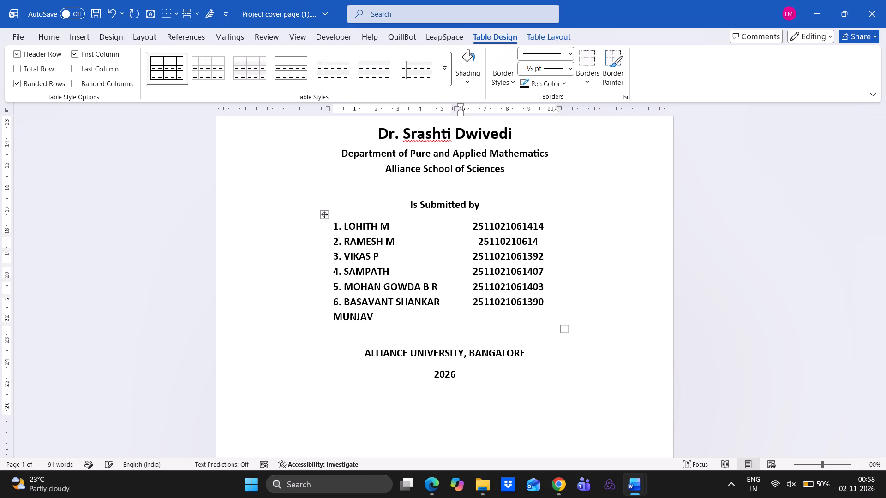
{"action": "type", "text": "17"}
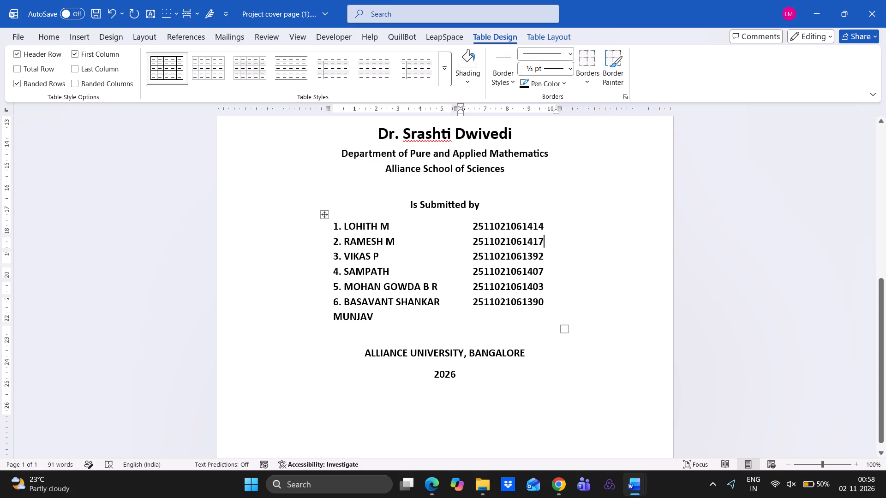
{"action": "left_click", "coordinate": [547, 254]}
Delete the fourth student's entire row from the student table.
{"action": "left_click", "coordinate": [430, 271]}
{"action": "key", "text": "BackSpace"}
{"action": "key", "text": "BackSpace"}
{"action": "key", "text": "BackSpace"}
{"action": "key", "text": "BackSpace"}
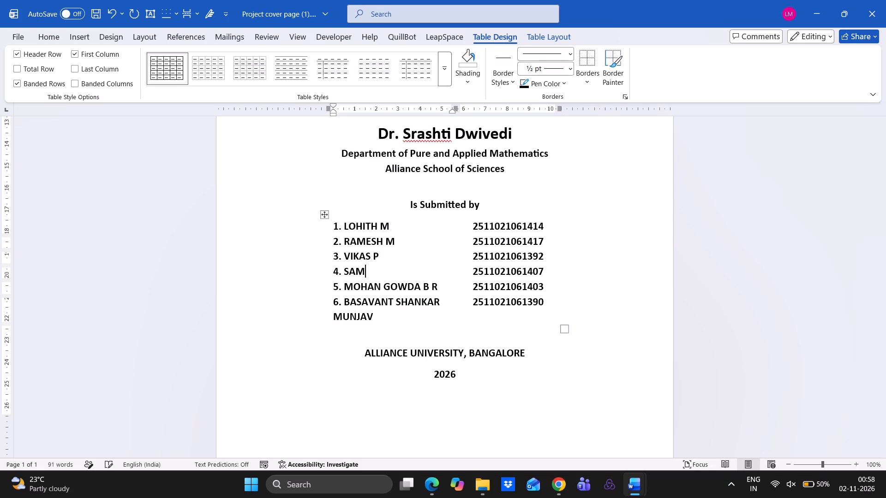
{"action": "key", "text": "BackSpace"}
{"action": "key", "text": "BackSpace"}
{"action": "key", "text": "BackSpace"}
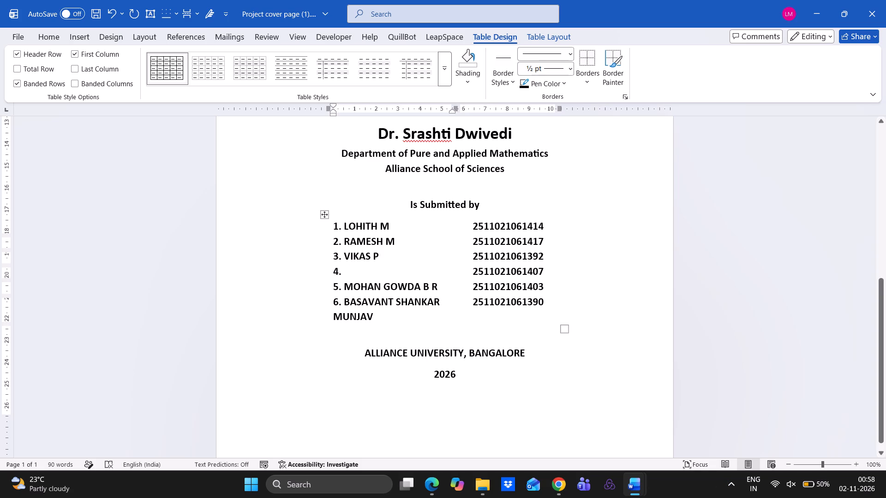
{"action": "left_click_drag", "start_coordinate": [344, 286], "coordinate": [348, 287]}
{"action": "left_click_drag", "start_coordinate": [348, 287], "coordinate": [437, 283]}
{"action": "left_click", "coordinate": [333, 271]}
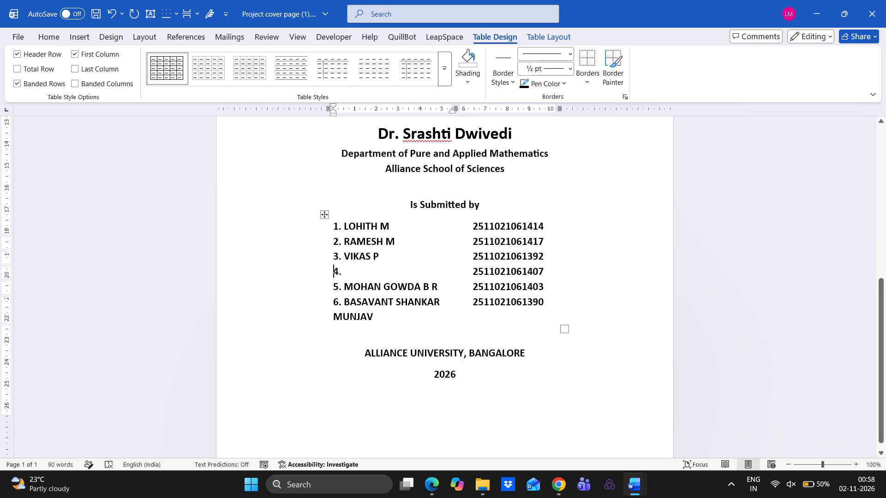
{"action": "left_click", "coordinate": [326, 269]}
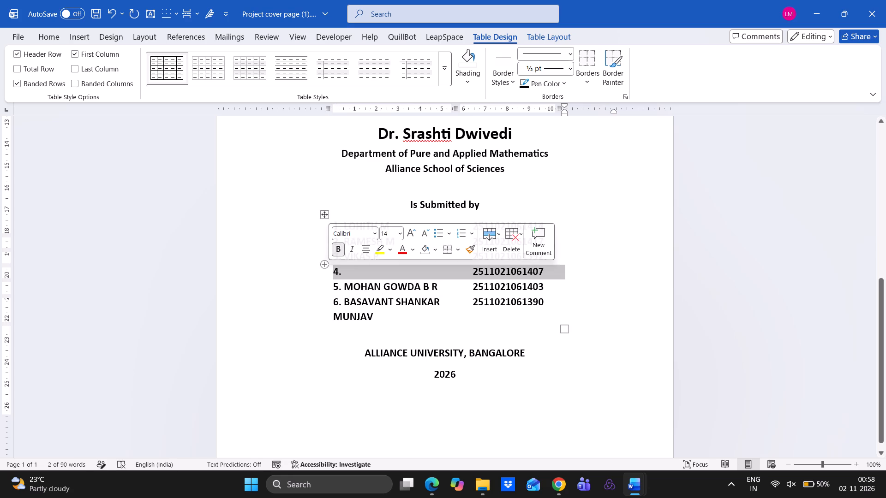
{"action": "left_click", "coordinate": [533, 33]}
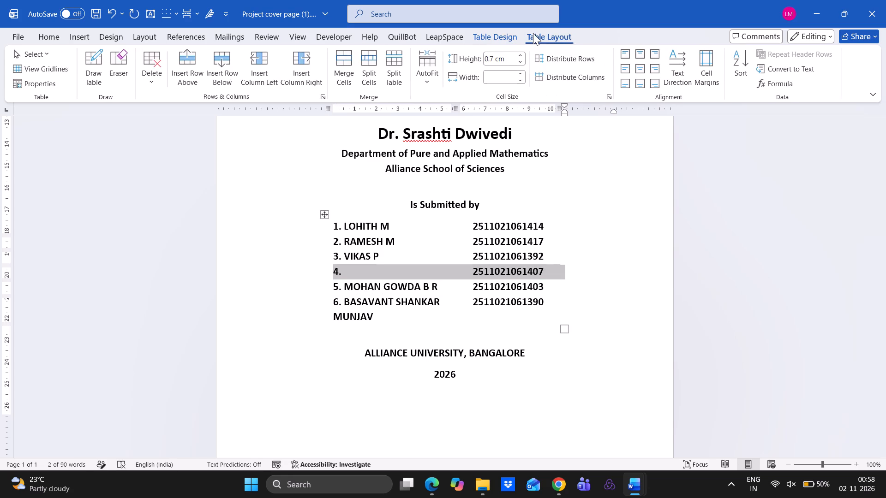
{"action": "left_click", "coordinate": [151, 83]}
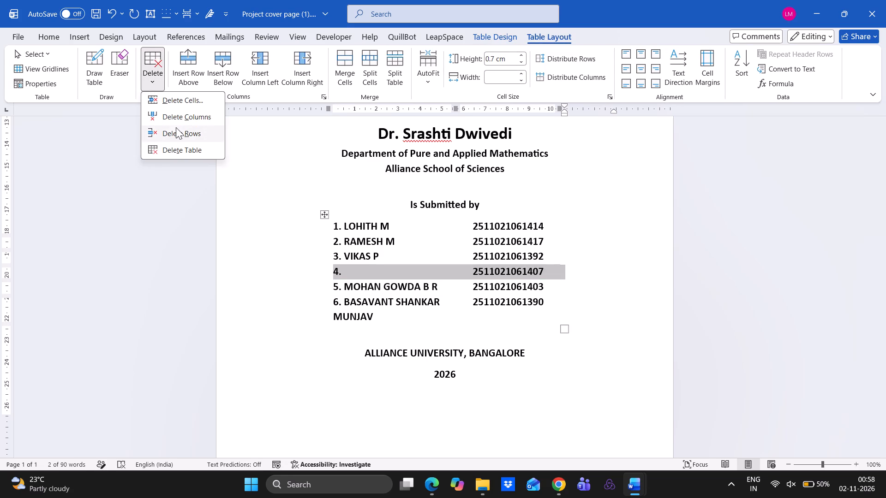
{"action": "left_click", "coordinate": [178, 133]}
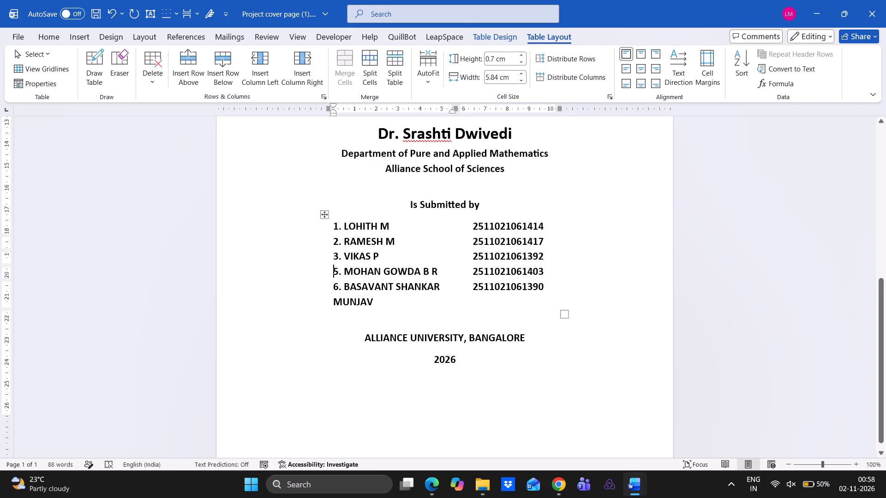
Renumber the last two students in the table as 4 and 5.
{"action": "left_click", "coordinate": [338, 272]}
{"action": "key", "text": "BackSpace"}
{"action": "key", "text": "4"}
{"action": "left_click", "coordinate": [337, 288]}
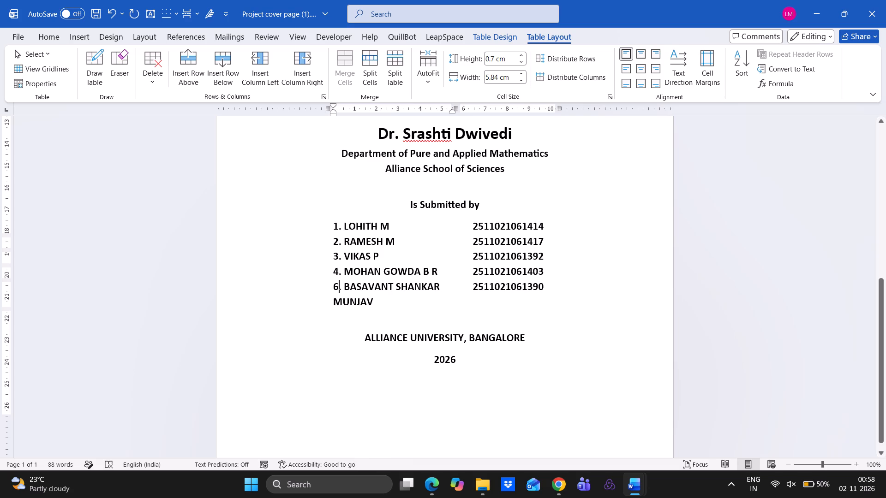
{"action": "key", "text": "BackSpace"}
{"action": "key", "text": "5"}
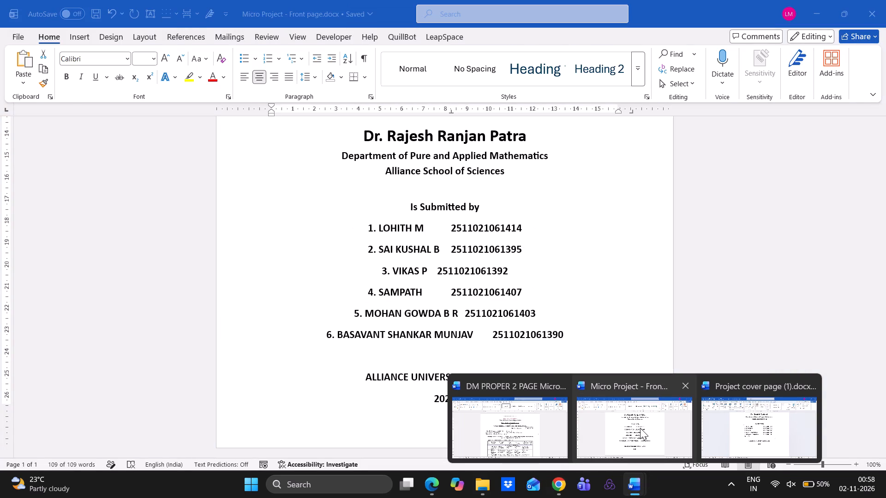
Close the old Micro Project - Front page document.
{"action": "left_click", "coordinate": [681, 386]}
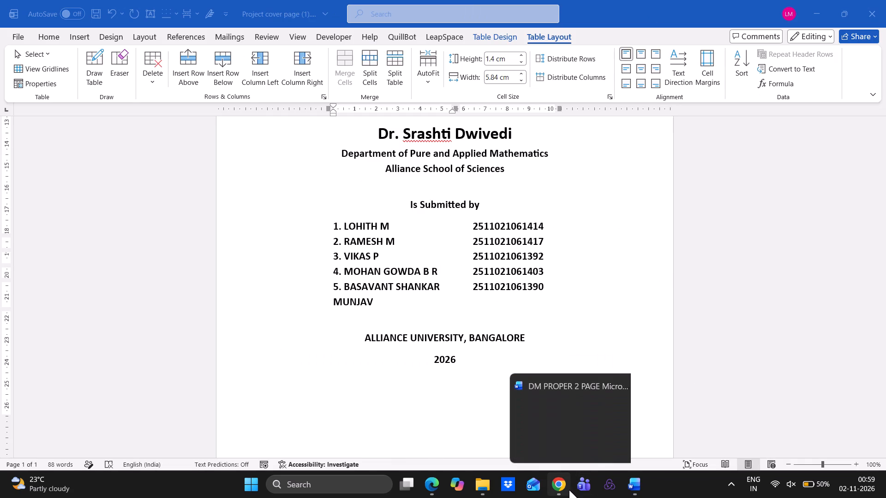
In File Explorer, go to NLM > SEM III > JAVA > MP > Create and open JAVA mc proposal.docx.
{"action": "left_click", "coordinate": [469, 437]}
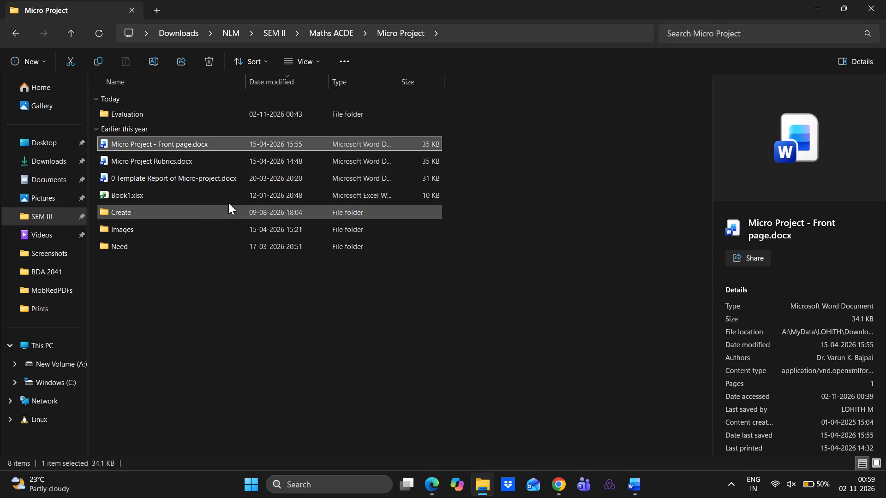
{"action": "left_click", "coordinate": [73, 32]}
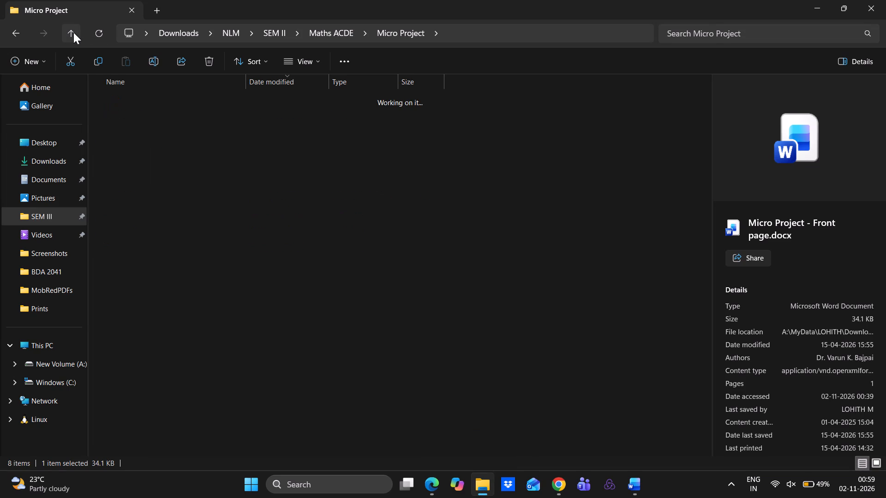
{"action": "left_click", "coordinate": [225, 36]}
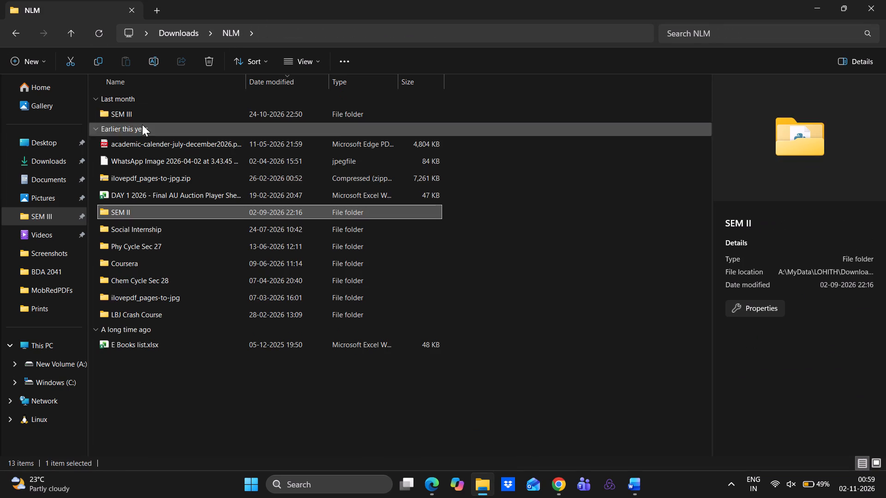
{"action": "double_click", "coordinate": [144, 111]}
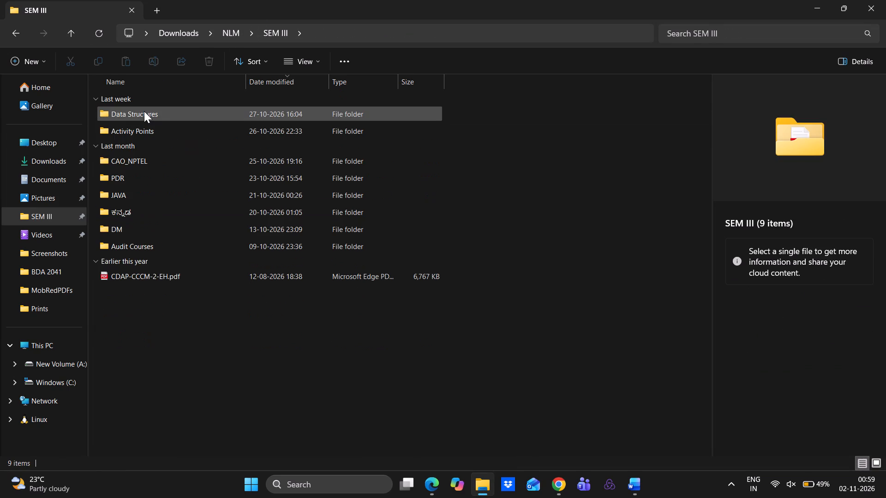
{"action": "double_click", "coordinate": [141, 196]}
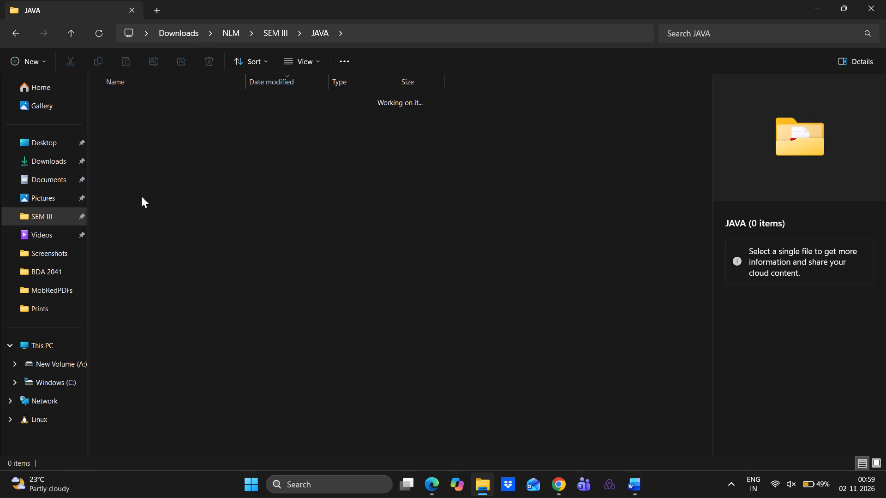
{"action": "double_click", "coordinate": [132, 178]}
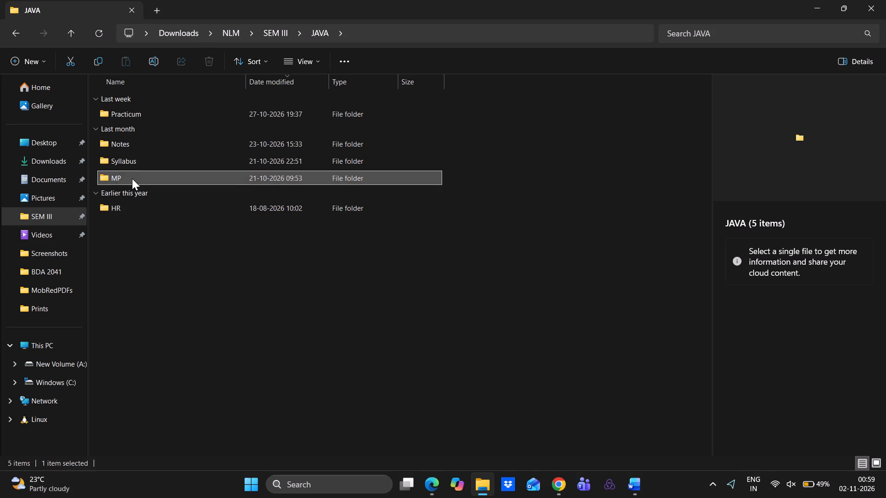
{"action": "double_click", "coordinate": [151, 120]}
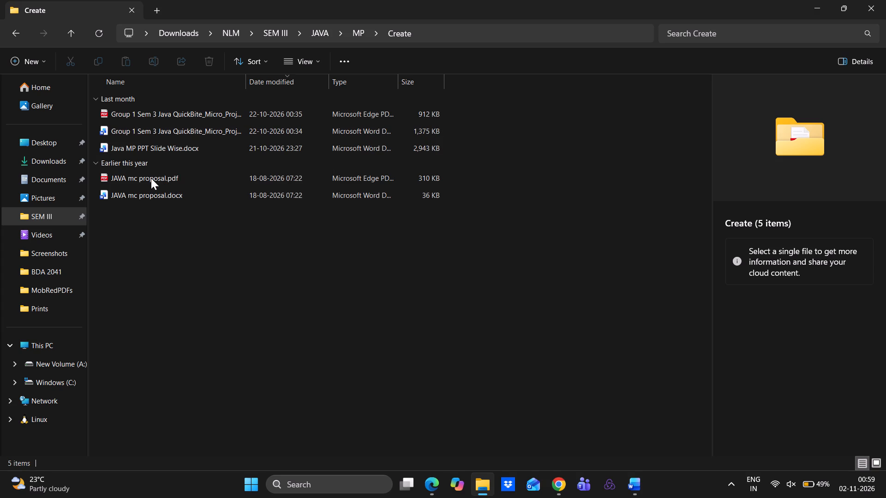
{"action": "double_click", "coordinate": [147, 196]}
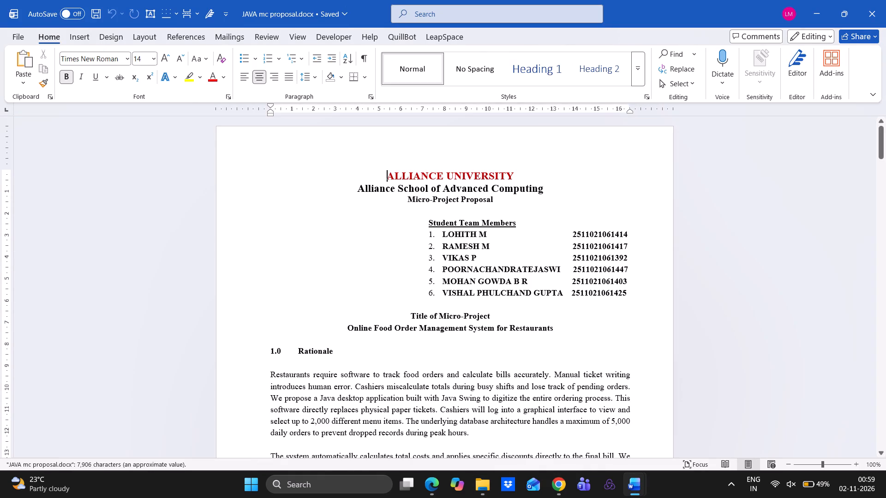
Copy the sixth team member's name from JAVA mc proposal.docx and paste it over the fifth student's name on the project cover page.
{"action": "left_click_drag", "start_coordinate": [563, 292], "coordinate": [450, 291]}
{"action": "key", "text": "ctrl+c"}
{"action": "key", "text": "alt+Tab"}
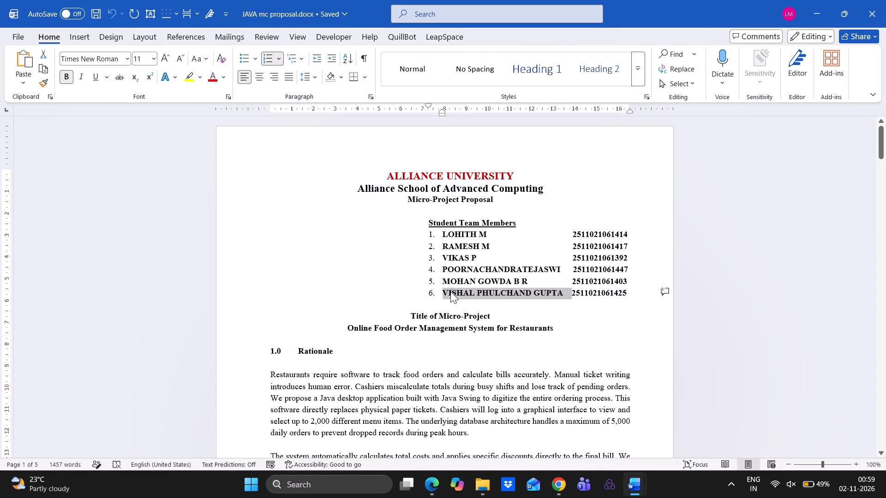
{"action": "left_click_drag", "start_coordinate": [383, 302], "coordinate": [353, 290]}
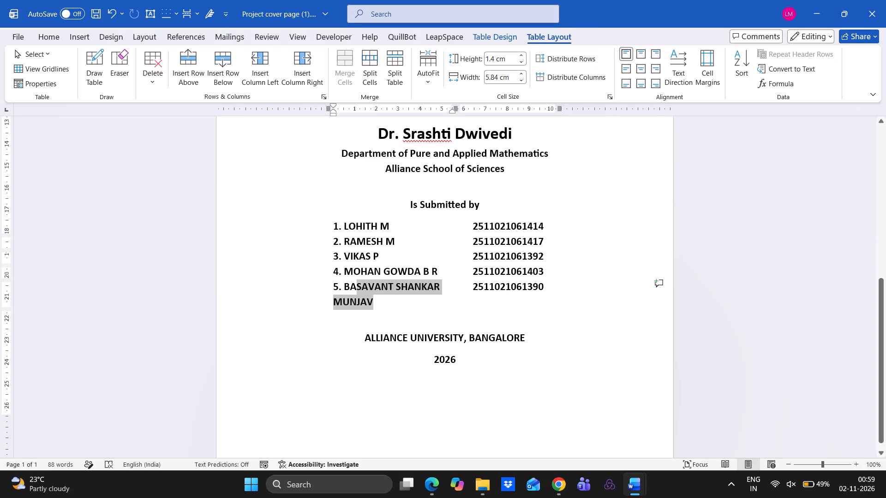
{"action": "left_click_drag", "start_coordinate": [353, 290], "coordinate": [347, 290]}
{"action": "key", "text": "ctrl+shift+v"}
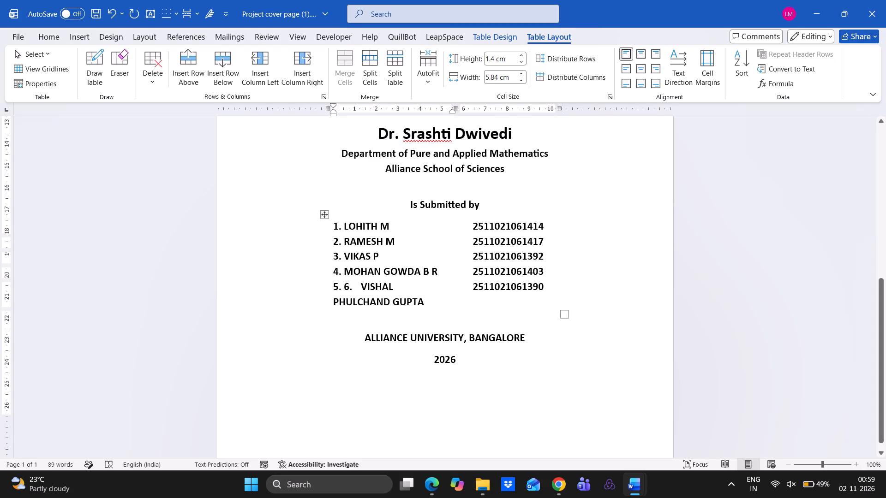
{"action": "left_click", "coordinate": [362, 287]}
{"action": "key", "text": "Print"}
{"action": "left_click", "coordinate": [525, 21]}
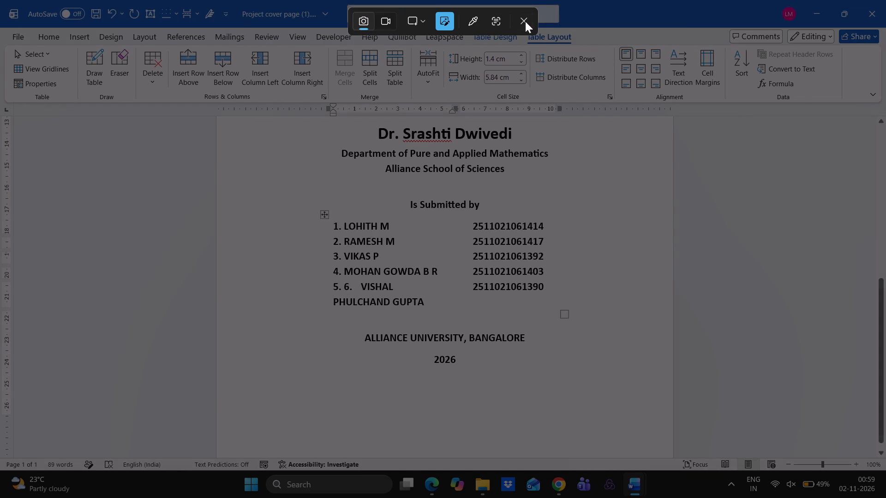
Remove the pasted list number 6 before the fifth student's name, leaving one space after "5.".
{"action": "key", "text": "BackSpace"}
{"action": "key", "text": "BackSpace"}
{"action": "key", "text": "BackSpace"}
{"action": "key", "text": "BackSpace"}
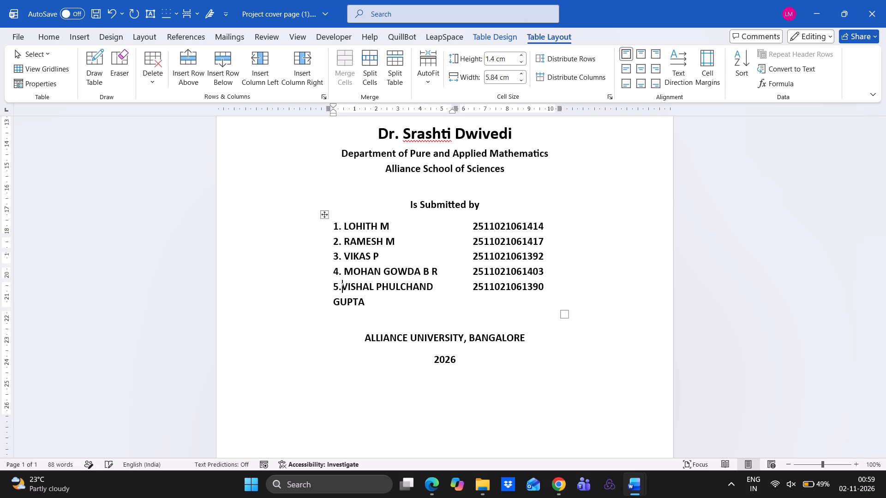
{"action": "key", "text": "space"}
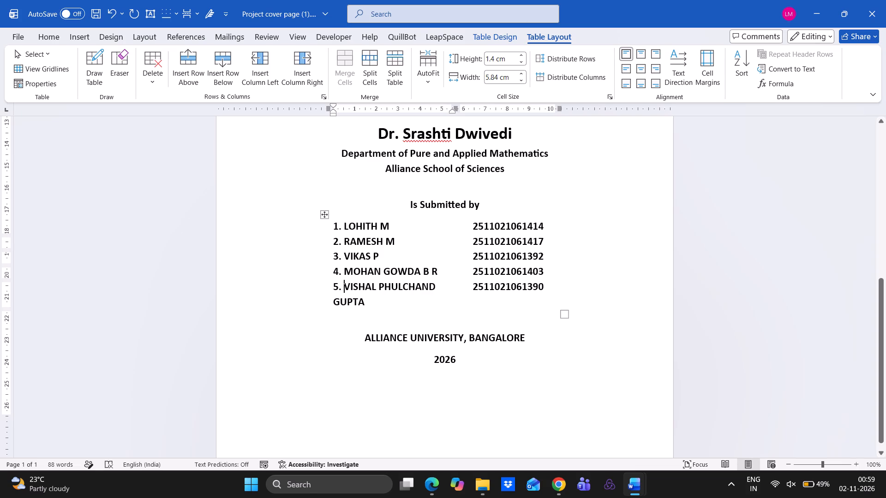
Widen the name column of the student table to about 6.85 cm so the fifth student's name fits on one line.
{"action": "left_click_drag", "start_coordinate": [455, 238], "coordinate": [471, 237]}
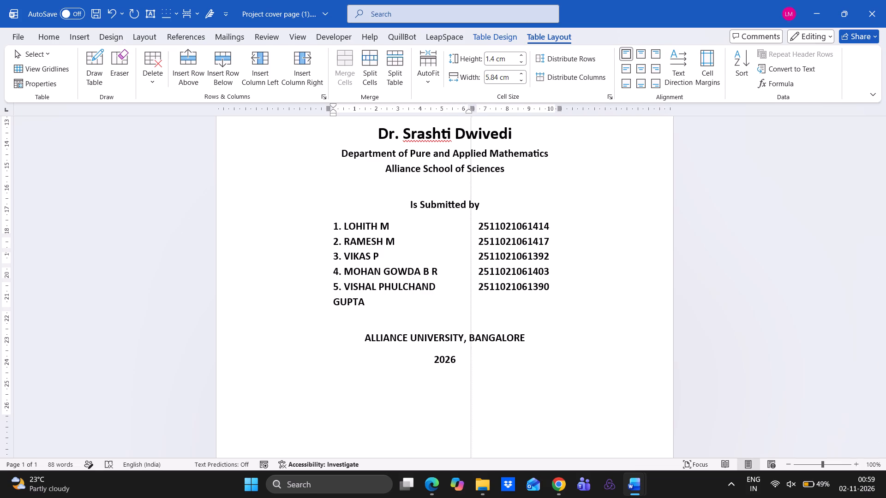
{"action": "left_click_drag", "start_coordinate": [471, 237], "coordinate": [490, 237]}
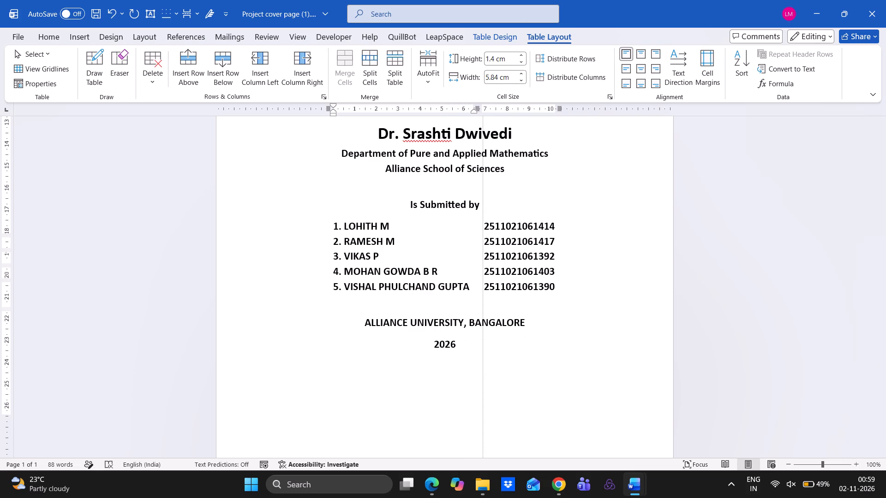
{"action": "left_click_drag", "start_coordinate": [490, 237], "coordinate": [485, 238]}
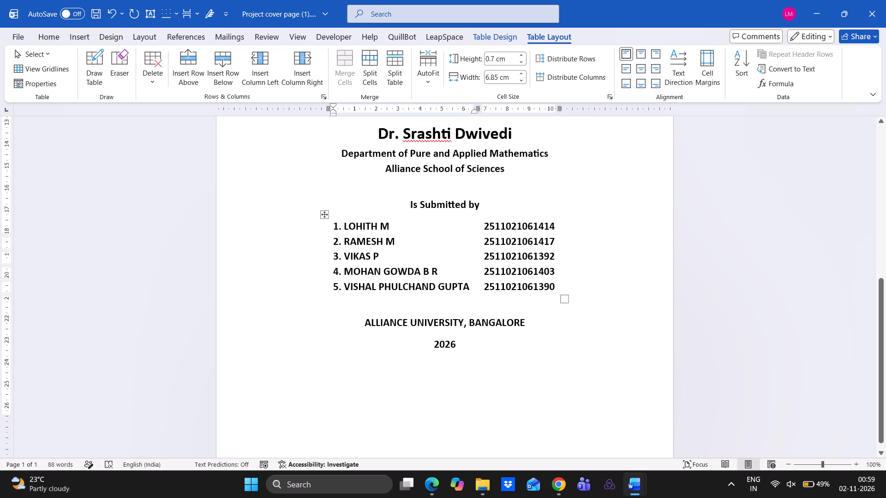
Nudge the whole student table very slightly to the right beneath the "Is Submitted by" line.
{"action": "left_click", "coordinate": [396, 227]}
{"action": "left_click", "coordinate": [324, 212]}
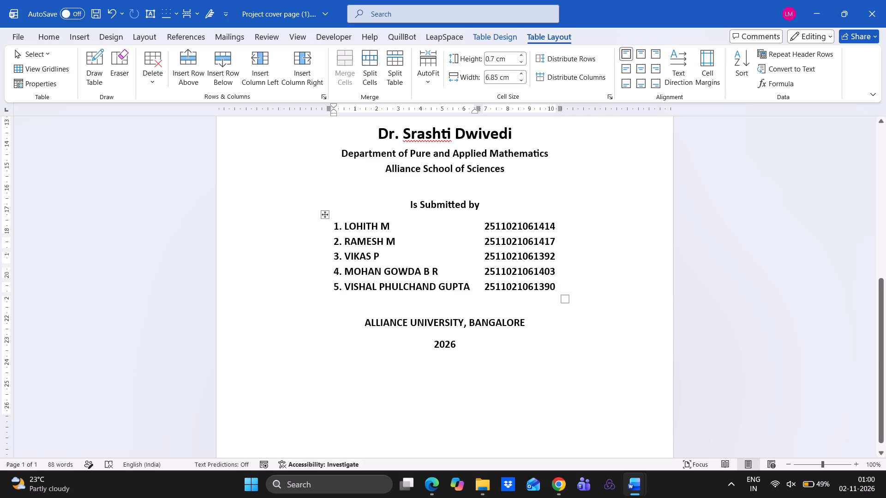
{"action": "left_click_drag", "start_coordinate": [323, 215], "coordinate": [317, 216]}
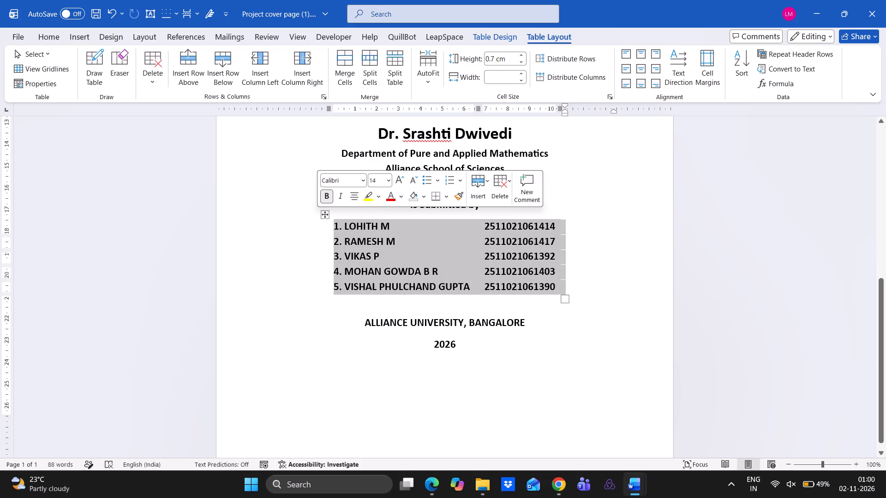
{"action": "left_click", "coordinate": [324, 213]}
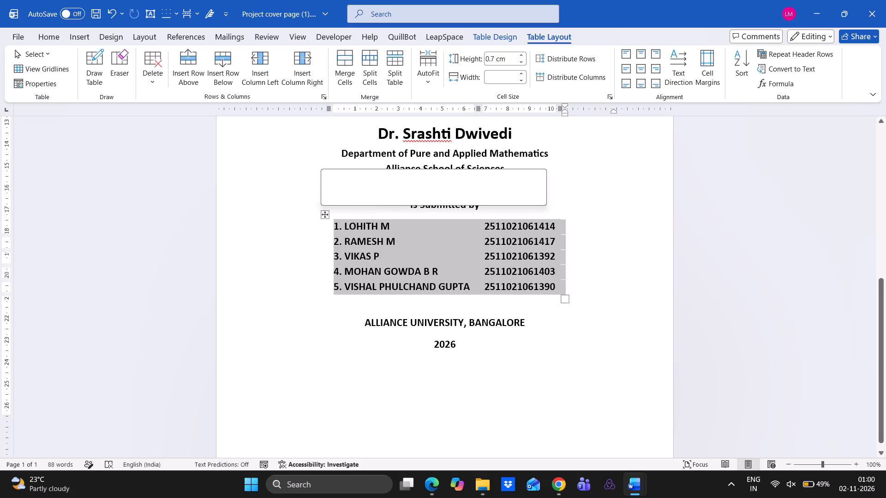
{"action": "left_click", "coordinate": [308, 300]}
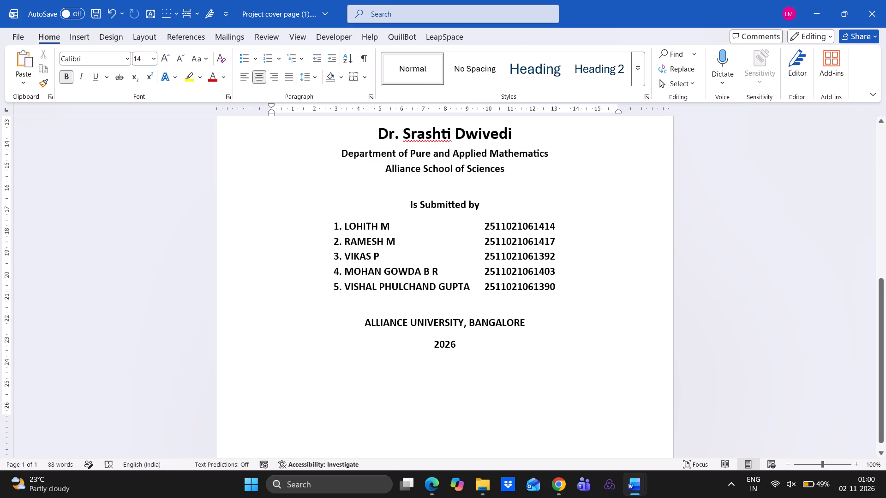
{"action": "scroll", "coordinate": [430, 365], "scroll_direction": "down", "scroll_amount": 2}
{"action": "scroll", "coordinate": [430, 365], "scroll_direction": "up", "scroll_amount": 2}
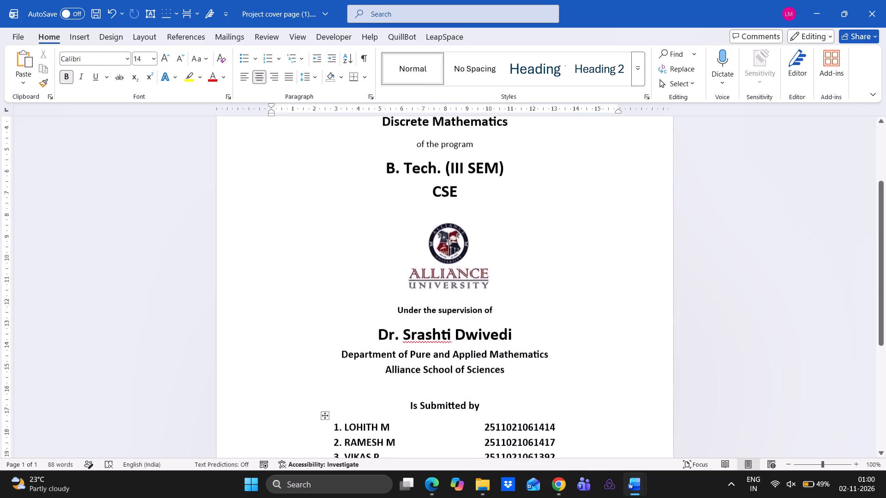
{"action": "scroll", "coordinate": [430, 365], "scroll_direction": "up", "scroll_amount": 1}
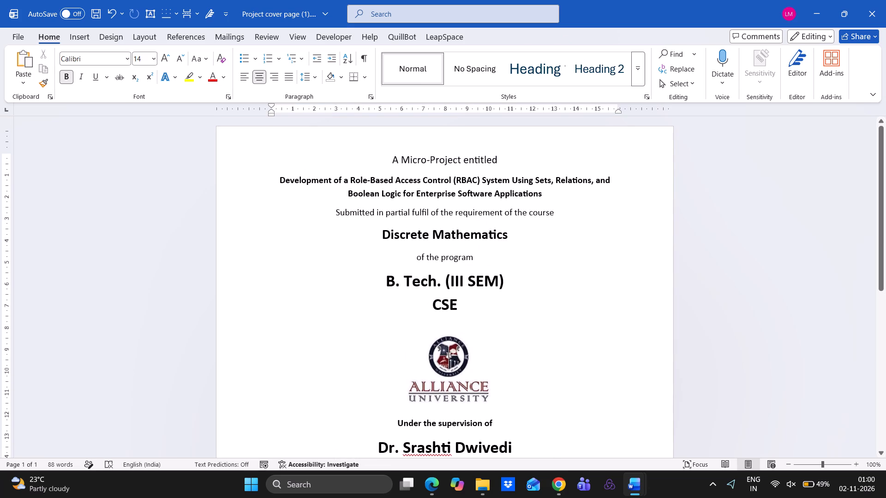
Review the cover page from the micro-project title through the course, supervisor and student sections to the closing lines.
{"action": "left_click", "coordinate": [545, 194]}
{"action": "left_click_drag", "start_coordinate": [545, 194], "coordinate": [279, 183]}
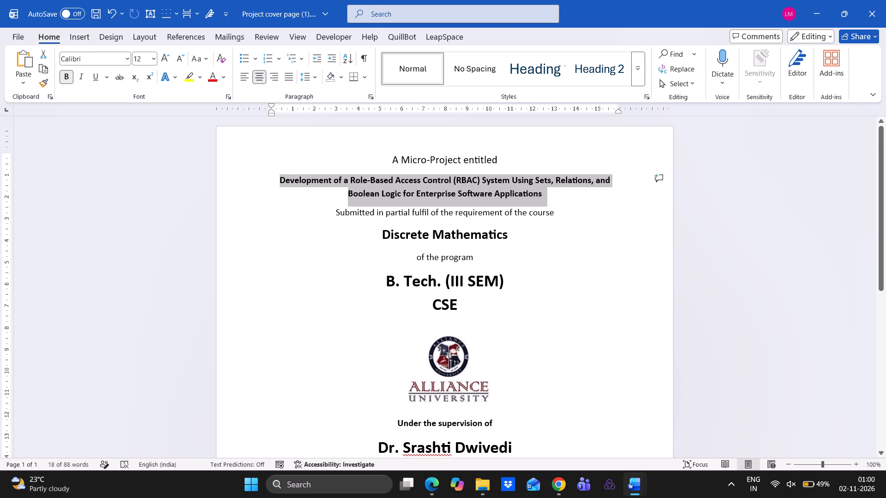
{"action": "left_click", "coordinate": [544, 229]}
{"action": "scroll", "coordinate": [525, 237], "scroll_direction": "down", "scroll_amount": 1}
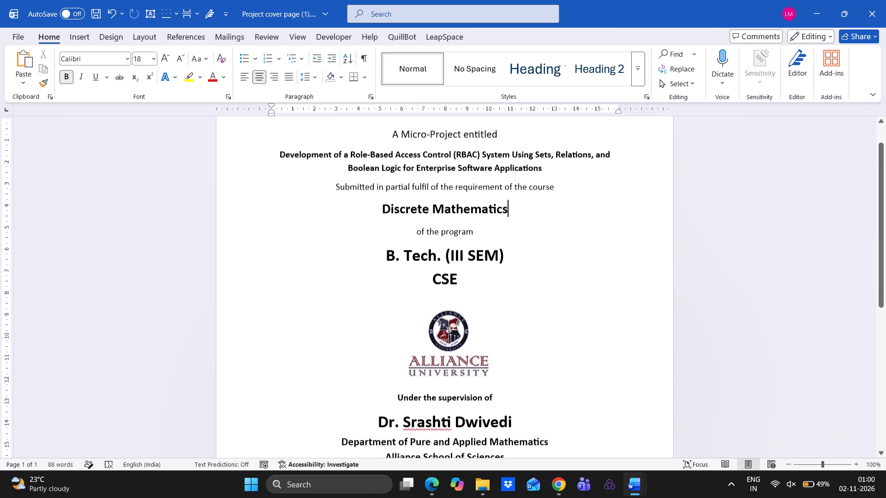
{"action": "scroll", "coordinate": [525, 237], "scroll_direction": "down", "scroll_amount": 3}
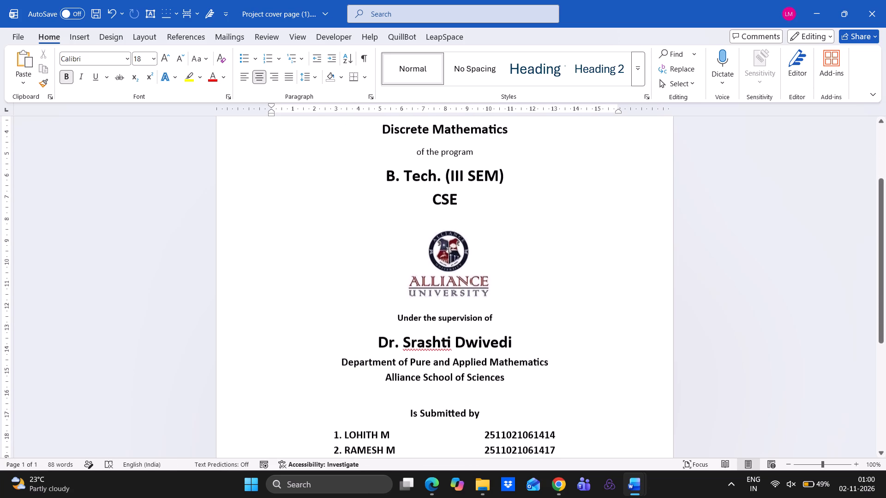
{"action": "scroll", "coordinate": [525, 237], "scroll_direction": "up", "scroll_amount": 1}
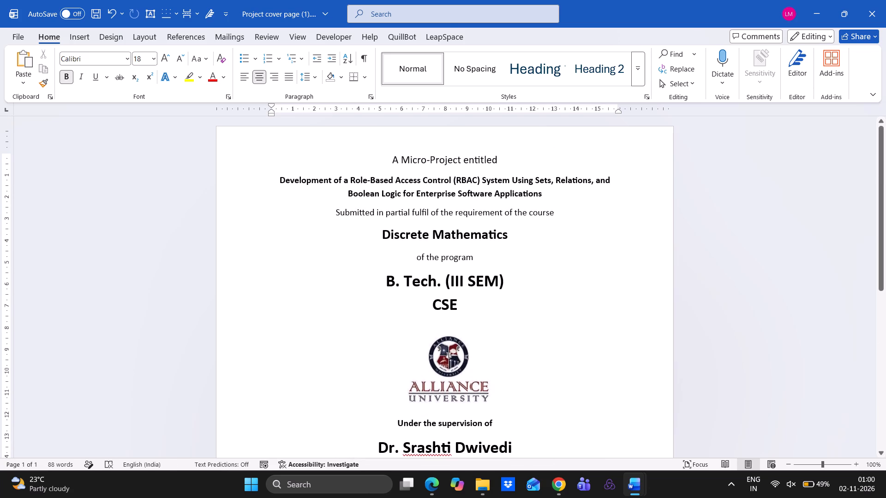
{"action": "scroll", "coordinate": [414, 258], "scroll_direction": "down", "scroll_amount": 2}
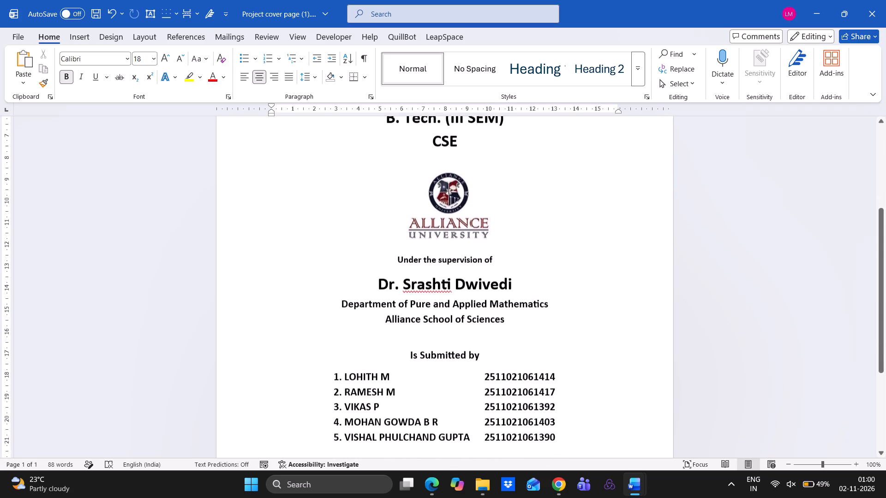
{"action": "scroll", "coordinate": [414, 258], "scroll_direction": "down", "scroll_amount": 3}
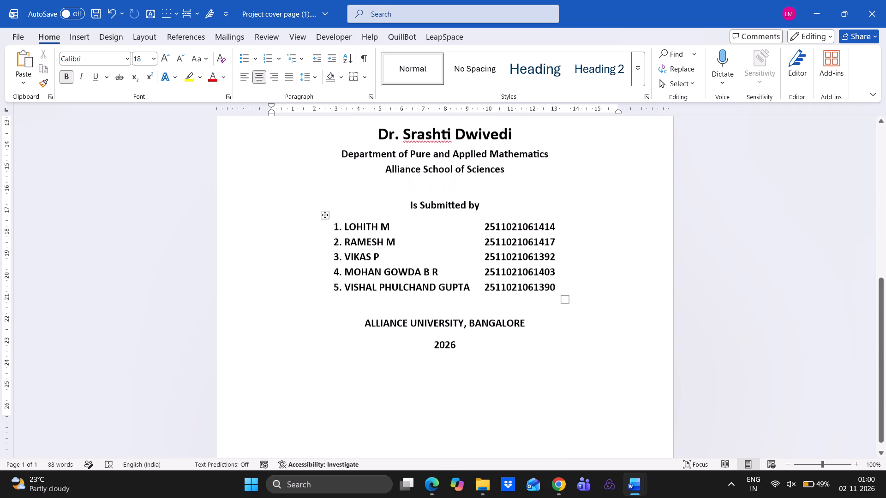
Add two blank lines between the student table and the "ALLIANCE UNIVERSITY, BANGALORE" line.
{"action": "scroll", "coordinate": [425, 358], "scroll_direction": "down", "scroll_amount": 1}
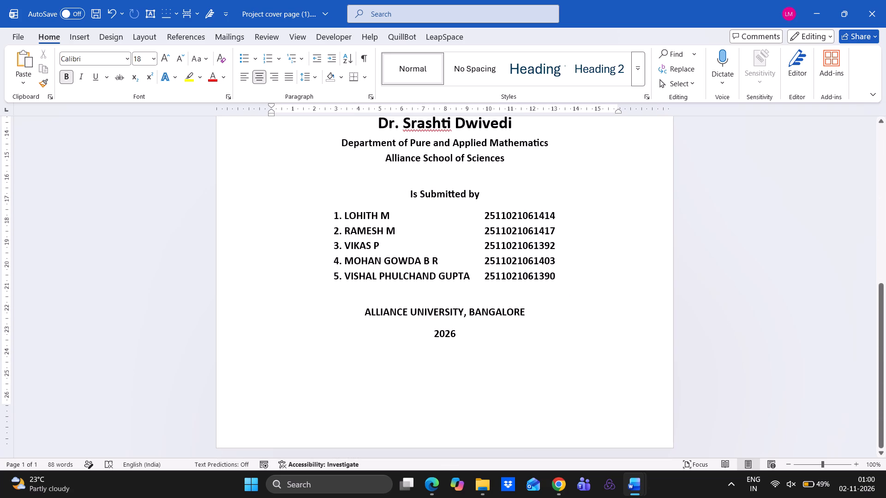
{"action": "left_click", "coordinate": [453, 292]}
{"action": "key", "text": "Return"}
{"action": "key", "text": "Return"}
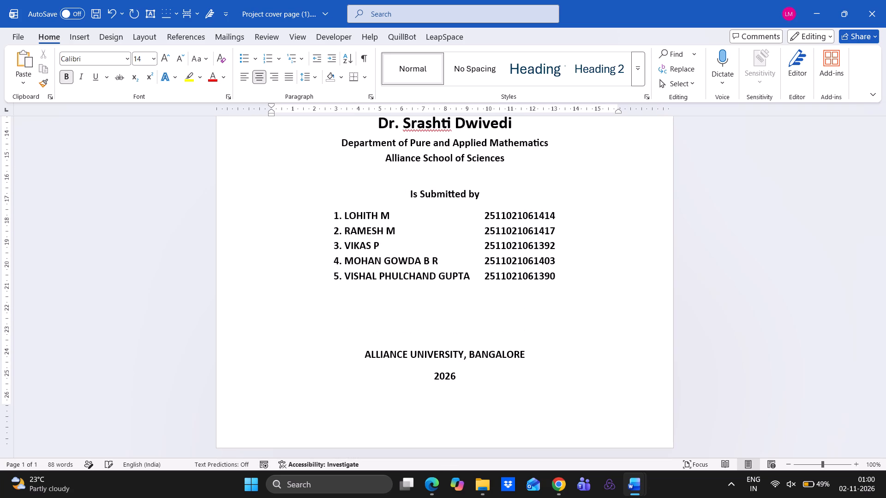
Add one more blank line between "Alliance School of Sciences" and "Is Submitted by".
{"action": "left_click", "coordinate": [473, 178]}
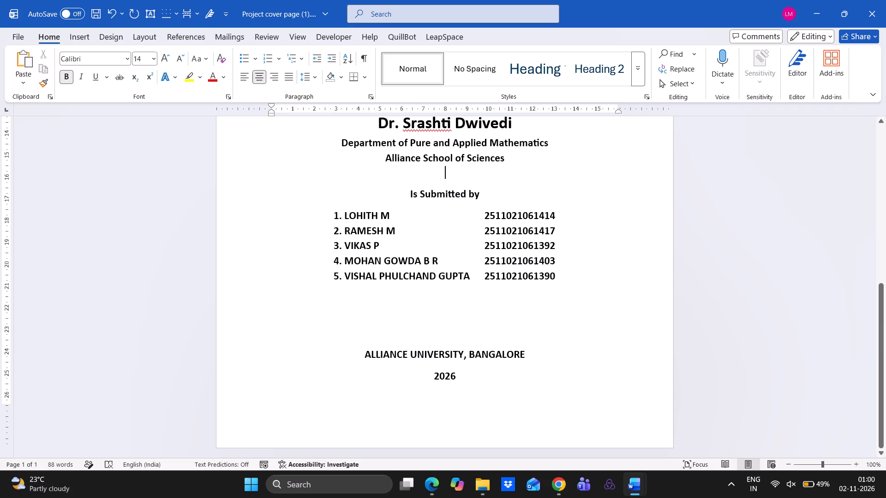
{"action": "key", "text": "Return"}
{"action": "scroll", "coordinate": [460, 345], "scroll_direction": "up", "scroll_amount": 1}
{"action": "scroll", "coordinate": [460, 345], "scroll_direction": "down", "scroll_amount": 1}
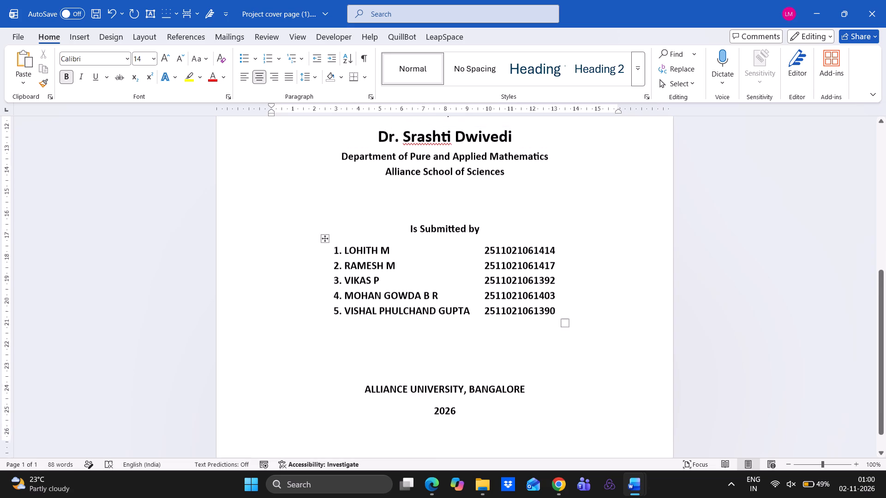
{"action": "scroll", "coordinate": [460, 345], "scroll_direction": "down", "scroll_amount": 1}
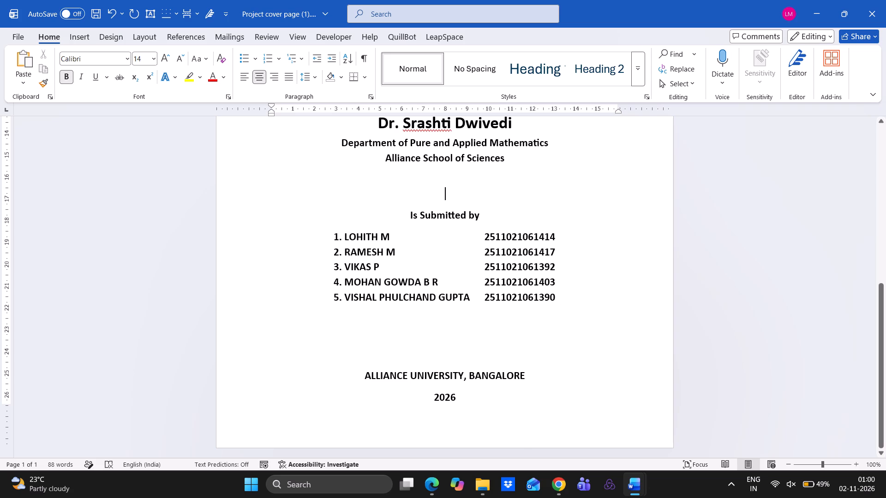
Replace the fifth student's registration number on the cover page with the sixth team member's number copied from JAVA mc proposal.docx.
{"action": "key", "text": "alt+Tab"}
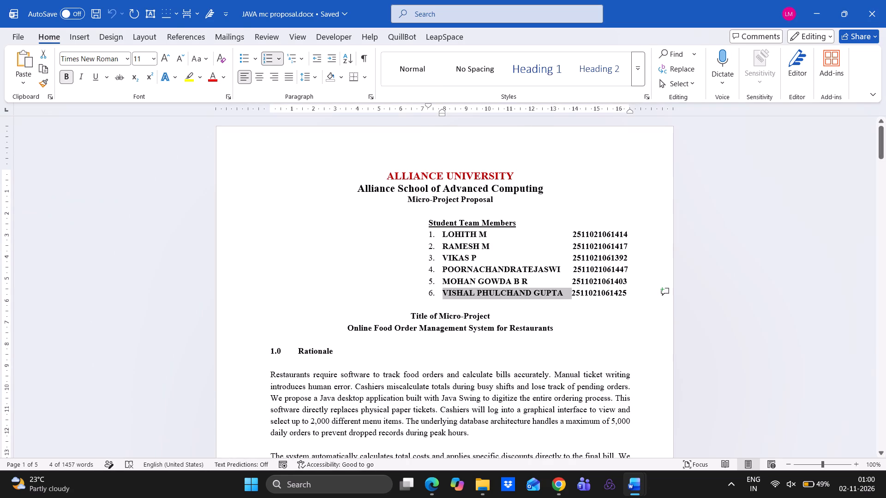
{"action": "left_click_drag", "start_coordinate": [628, 293], "coordinate": [572, 297]}
{"action": "key", "text": "ctrl+c"}
{"action": "key", "text": "alt+Tab"}
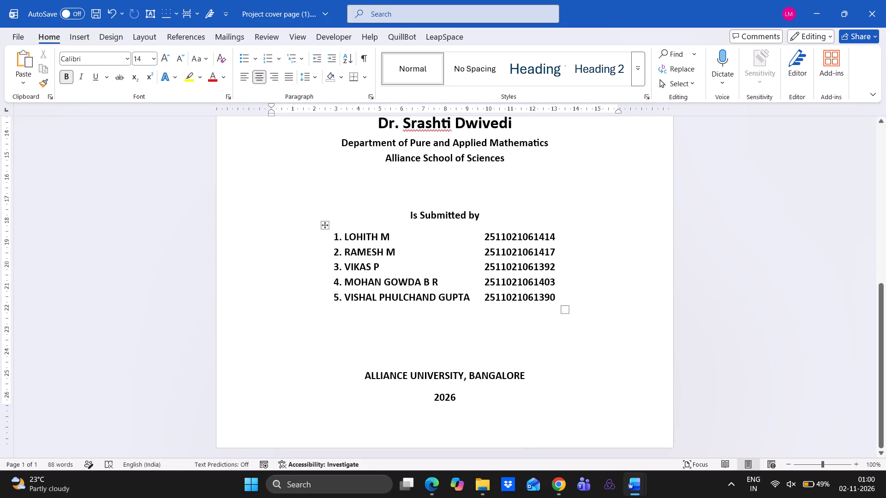
{"action": "double_click", "coordinate": [559, 299]}
{"action": "double_click", "coordinate": [549, 298]}
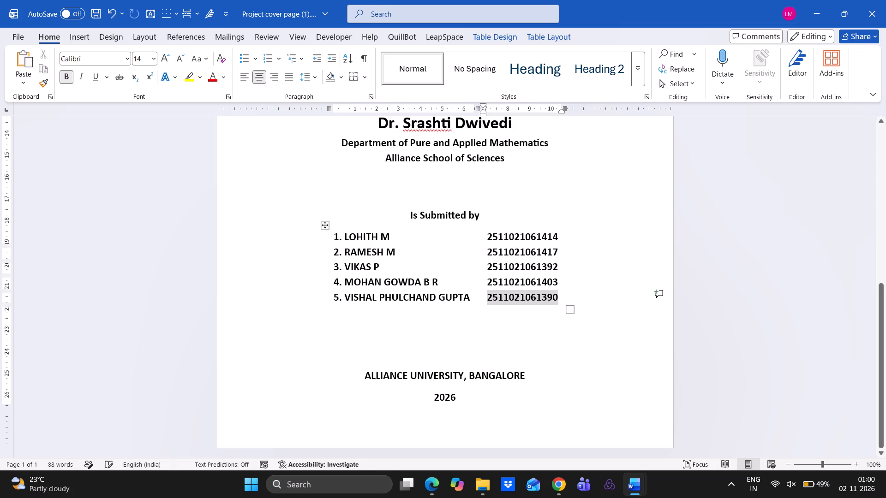
{"action": "key", "text": "ctrl+shift+v"}
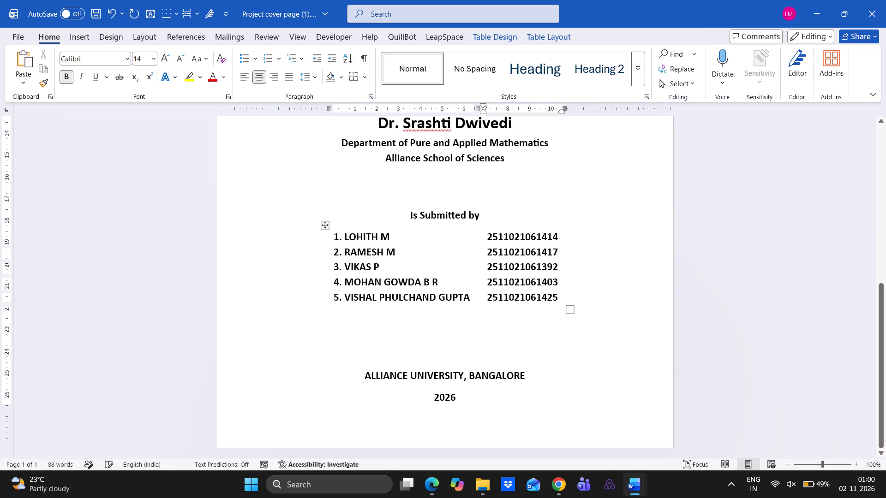
{"action": "left_click", "coordinate": [478, 278]}
Left-align the whole registration number column of the student table.
{"action": "left_click", "coordinate": [495, 271]}
{"action": "left_click_drag", "start_coordinate": [505, 236], "coordinate": [510, 296]}
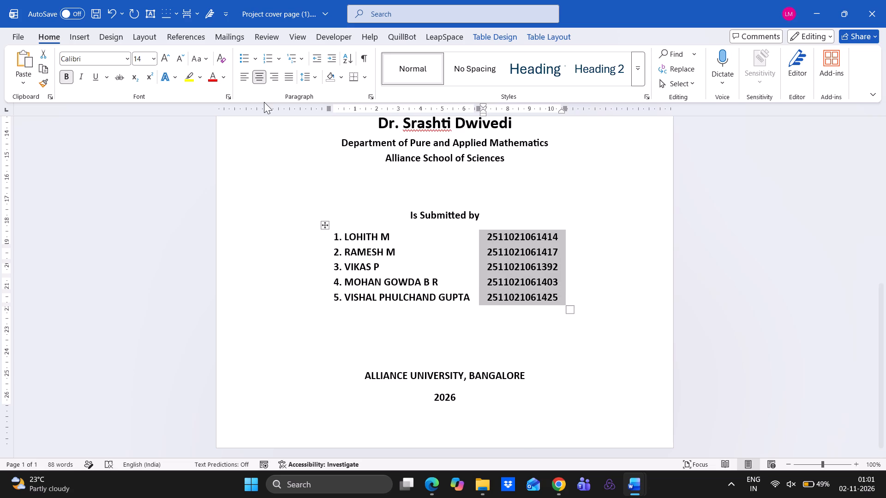
{"action": "left_click", "coordinate": [241, 81]}
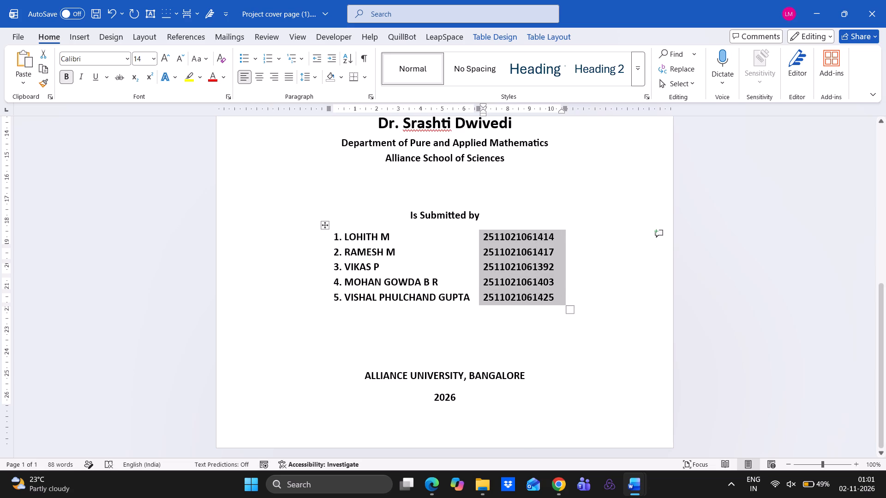
{"action": "left_click", "coordinate": [429, 310]}
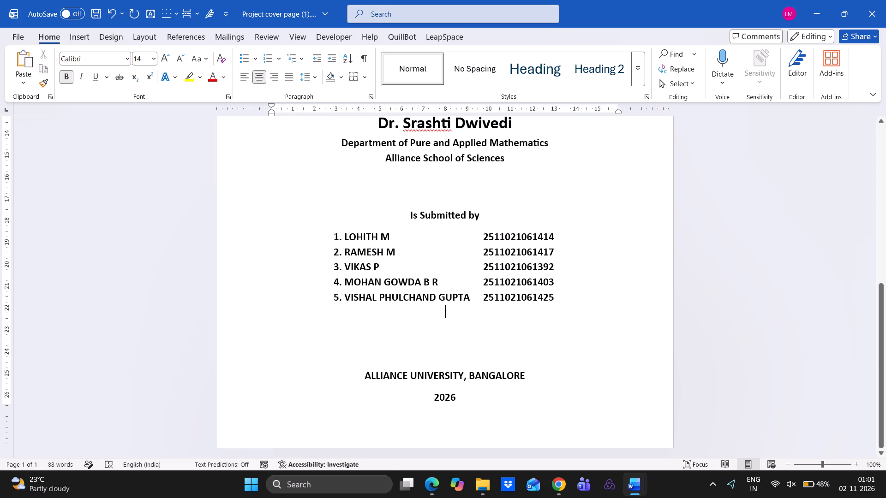
Check the whole cover page layout, from the micro-project title down to the student table.
{"action": "scroll", "coordinate": [479, 408], "scroll_direction": "down", "scroll_amount": 1}
{"action": "scroll", "coordinate": [479, 408], "scroll_direction": "up", "scroll_amount": 3}
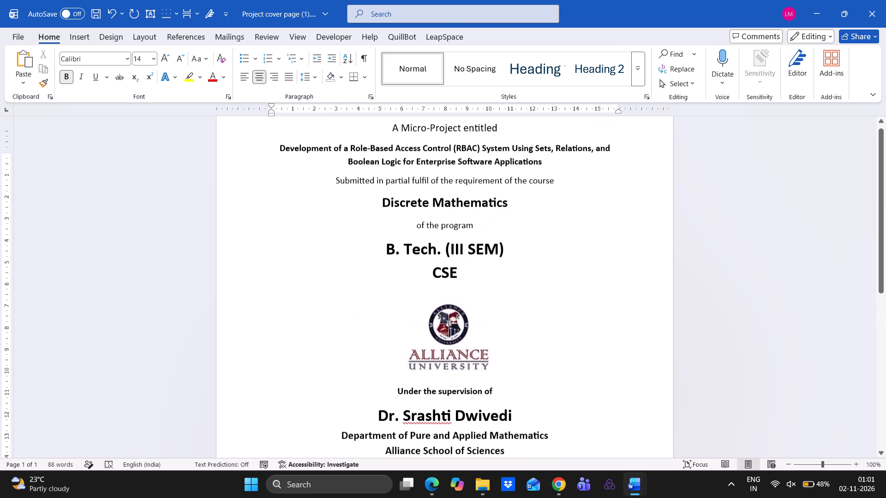
{"action": "scroll", "coordinate": [479, 408], "scroll_direction": "up", "scroll_amount": 2}
{"action": "scroll", "coordinate": [510, 306], "scroll_direction": "down", "scroll_amount": 1}
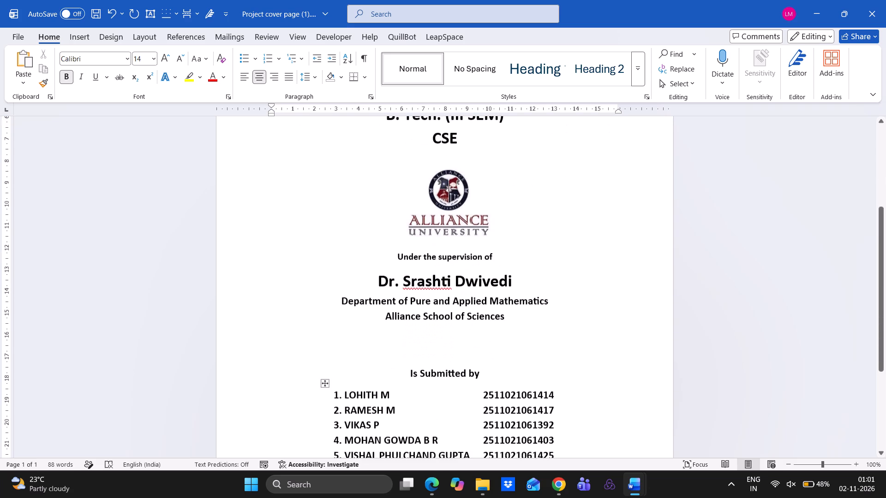
Save the edited cover page document under its existing name.
{"action": "scroll", "coordinate": [510, 306], "scroll_direction": "down", "scroll_amount": 3}
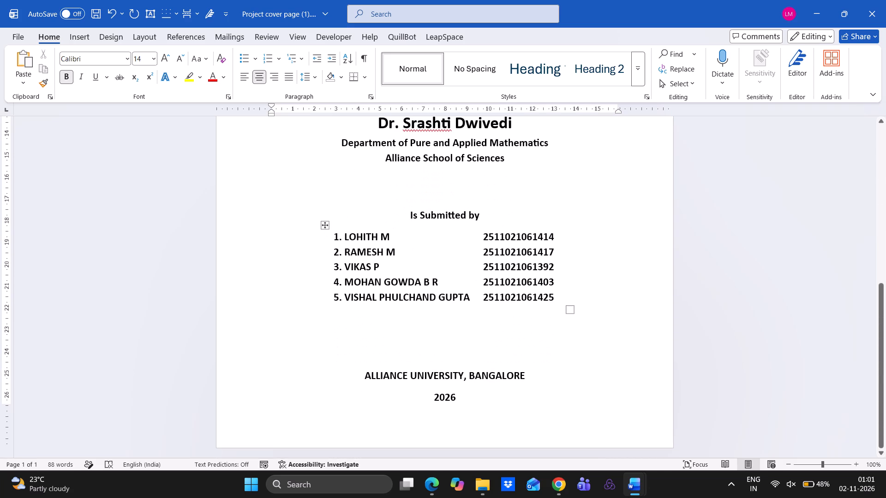
{"action": "key", "text": "ctrl+s"}
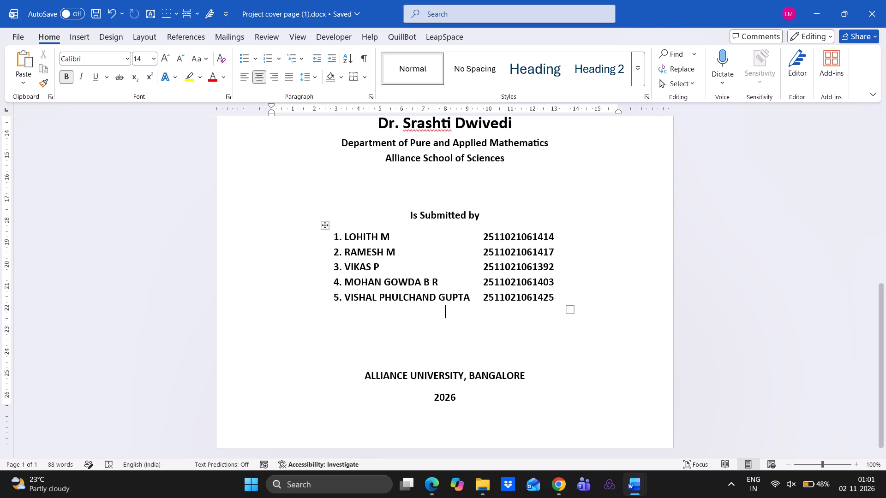
Open the print preview and print settings for the cover page.
{"action": "key", "text": "ctrl+p"}
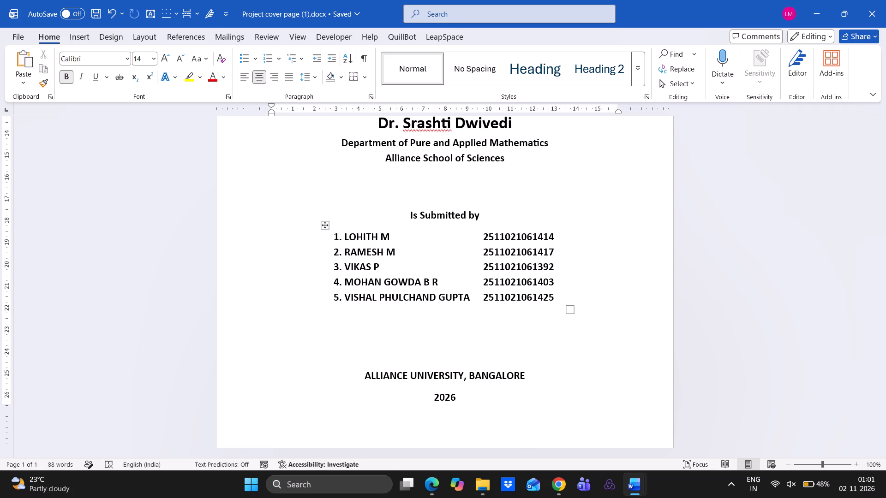
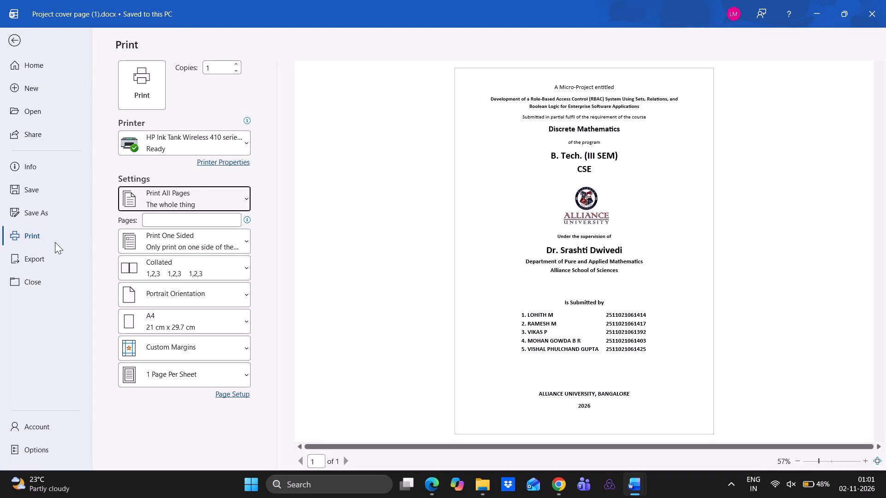
Start exporting the cover page as a PDF, creating and opening a new folder named FINAL PRINT inside the MP folder as its destination.
{"action": "left_click", "coordinate": [53, 254]}
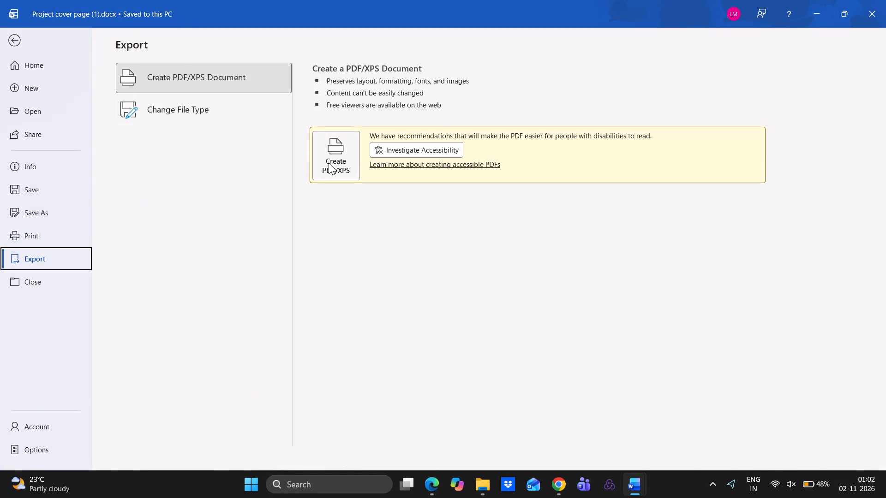
{"action": "left_click", "coordinate": [329, 163]}
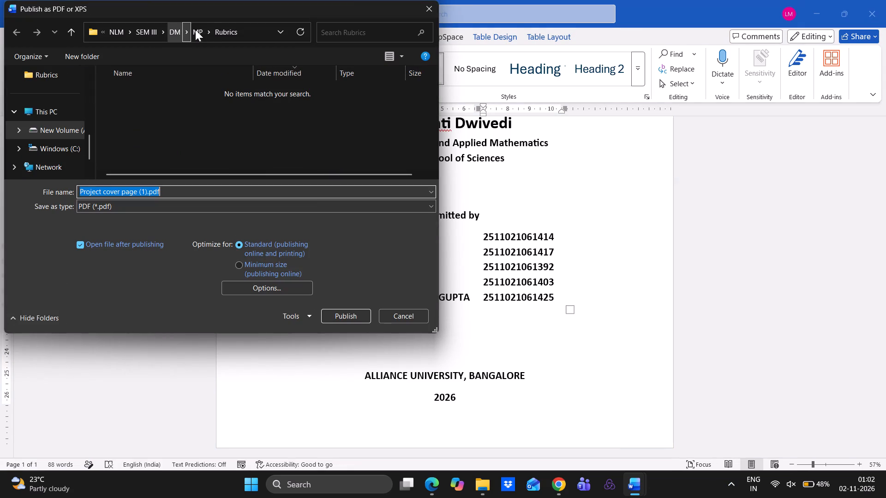
{"action": "left_click", "coordinate": [195, 30]}
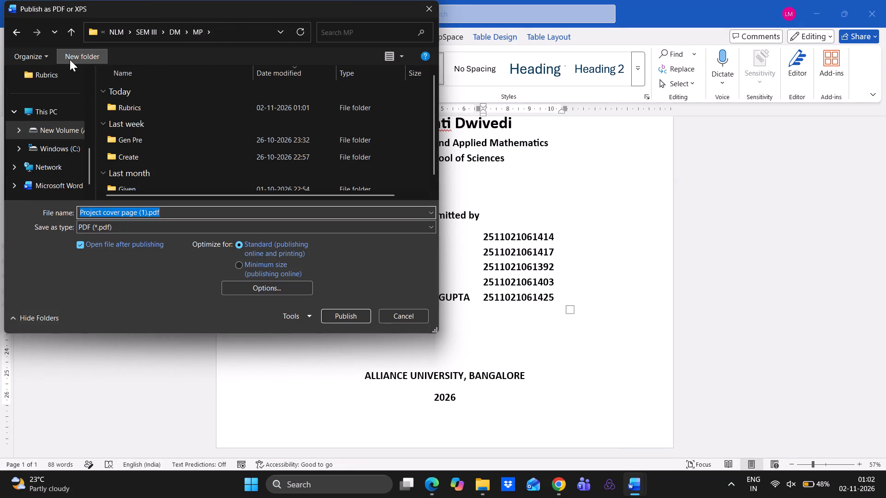
{"action": "left_click", "coordinate": [70, 59]}
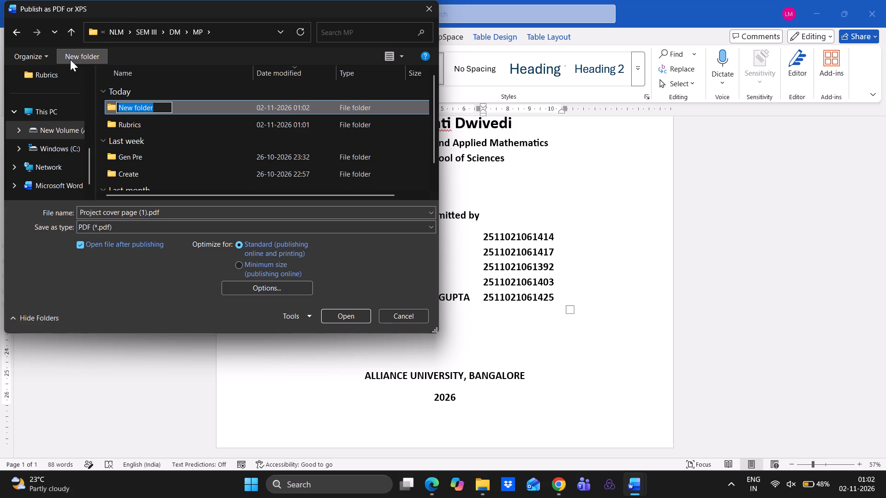
{"action": "type", "text": "FINAL PRINT"}
{"action": "key", "text": "Return"}
{"action": "key", "text": "Return"}
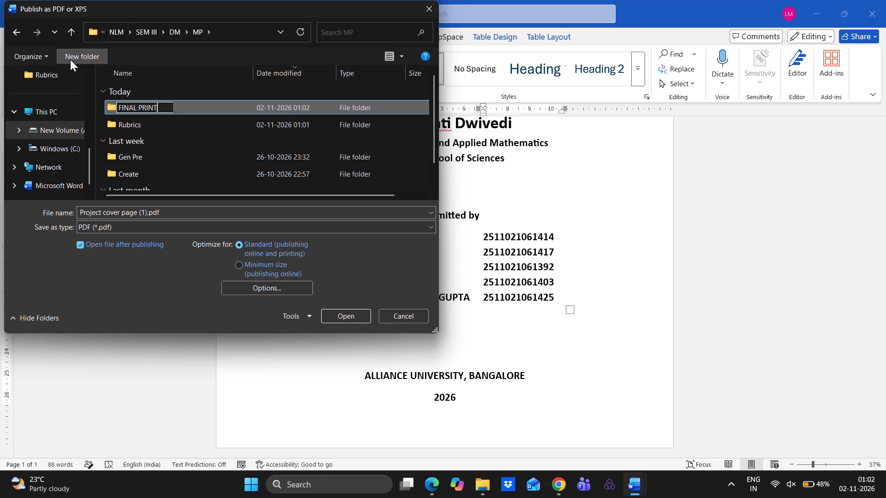
Add the prefix "1. DM" before "Project cover page (1)" in the exported PDF's file name.
{"action": "left_click", "coordinate": [174, 210]}
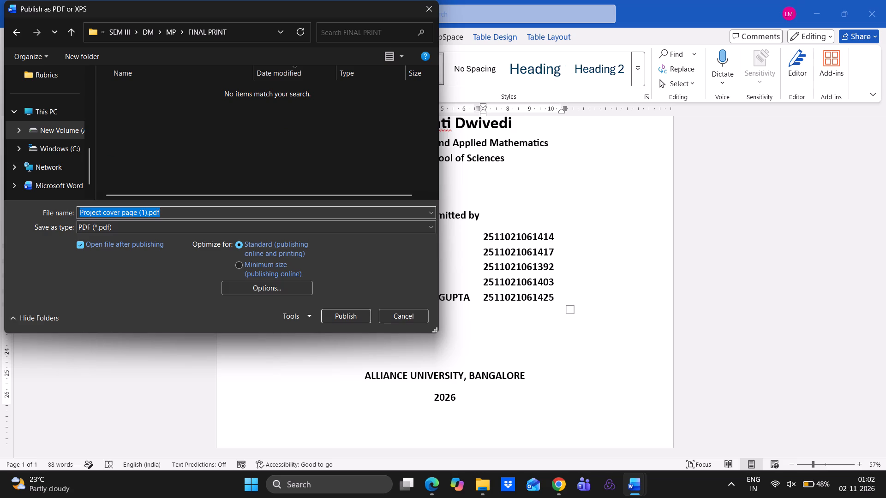
{"action": "key", "text": "Left"}
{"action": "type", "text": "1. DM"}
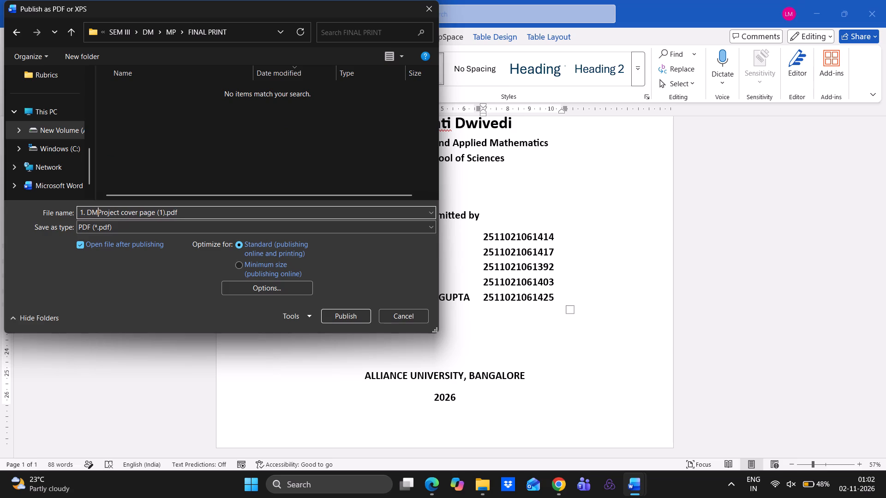
Finish the file name as "1. DM Project cover page (1)" and publish the PDF into the FINAL PRINT folder.
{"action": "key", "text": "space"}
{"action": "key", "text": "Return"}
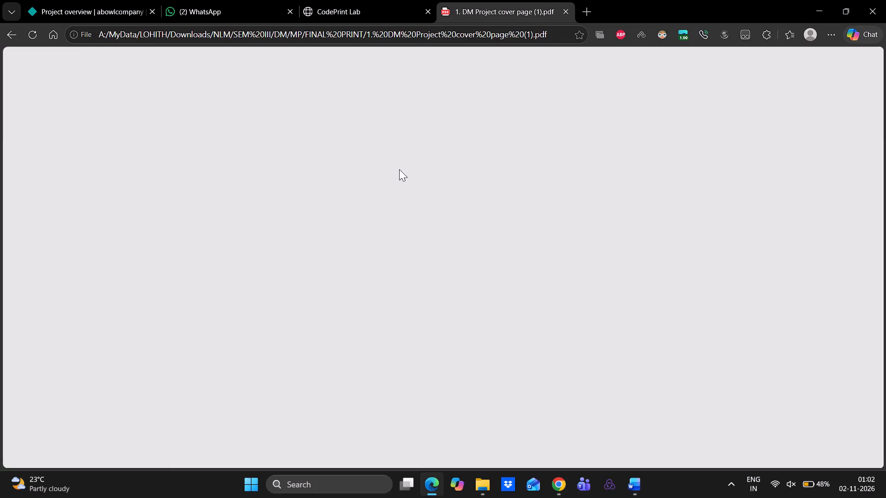
Review the published cover page PDF from the micro-project title down to the student table and university footer.
{"action": "scroll", "coordinate": [395, 234], "scroll_direction": "down", "scroll_amount": 1}
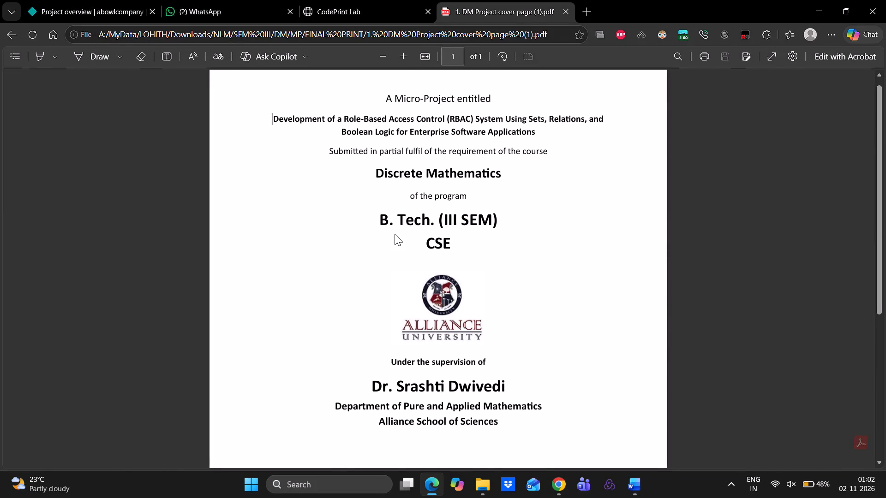
{"action": "scroll", "coordinate": [329, 245], "scroll_direction": "down", "scroll_amount": 6}
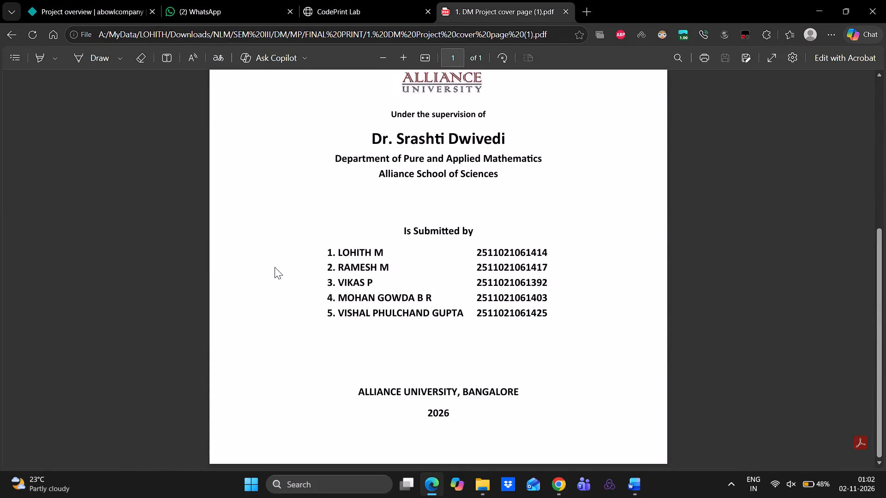
{"action": "scroll", "coordinate": [275, 267], "scroll_direction": "up", "scroll_amount": 2}
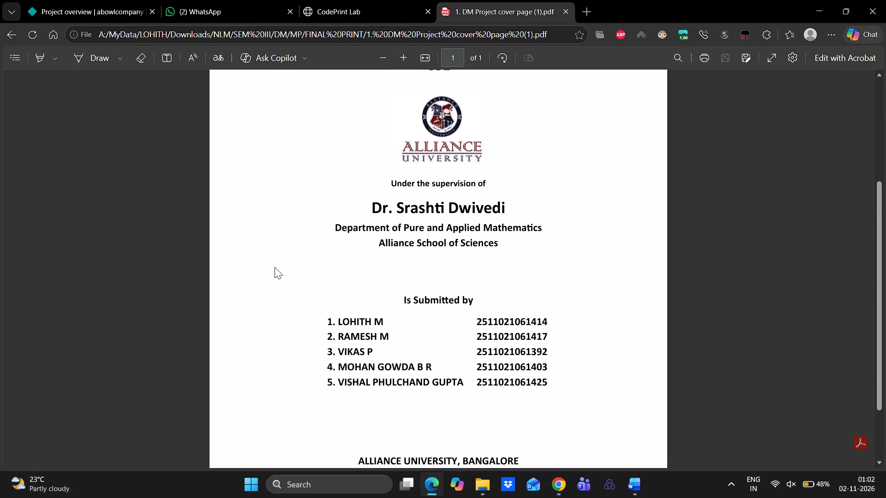
{"action": "scroll", "coordinate": [275, 267], "scroll_direction": "up", "scroll_amount": 1}
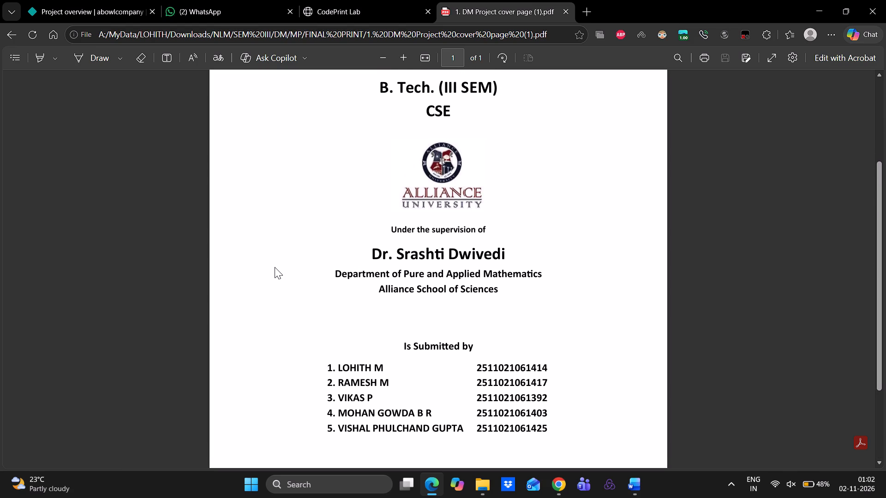
{"action": "scroll", "coordinate": [275, 267], "scroll_direction": "up", "scroll_amount": 4}
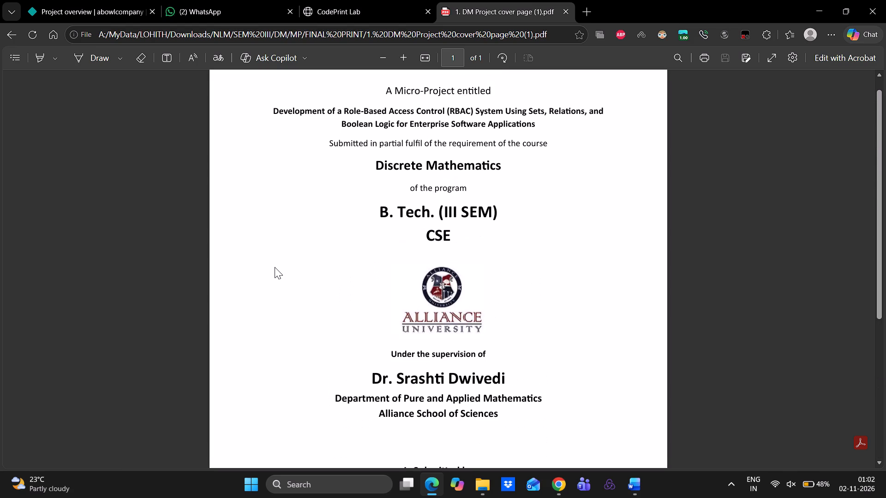
{"action": "scroll", "coordinate": [275, 267], "scroll_direction": "up", "scroll_amount": 2}
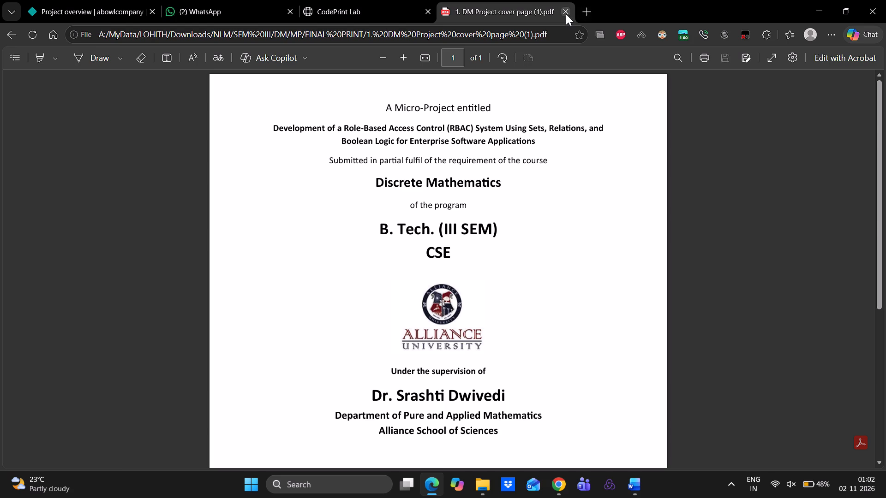